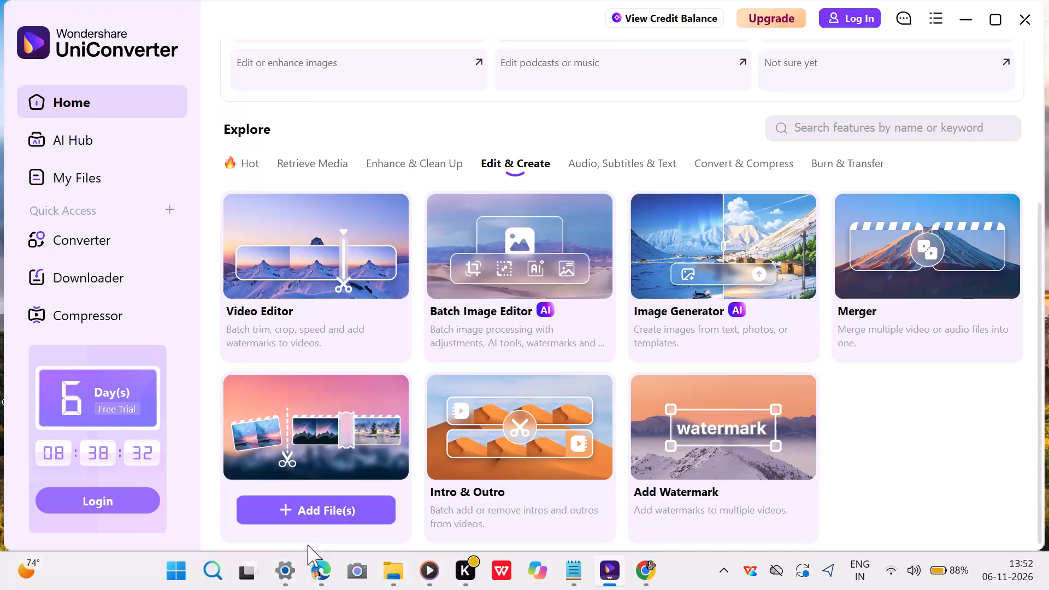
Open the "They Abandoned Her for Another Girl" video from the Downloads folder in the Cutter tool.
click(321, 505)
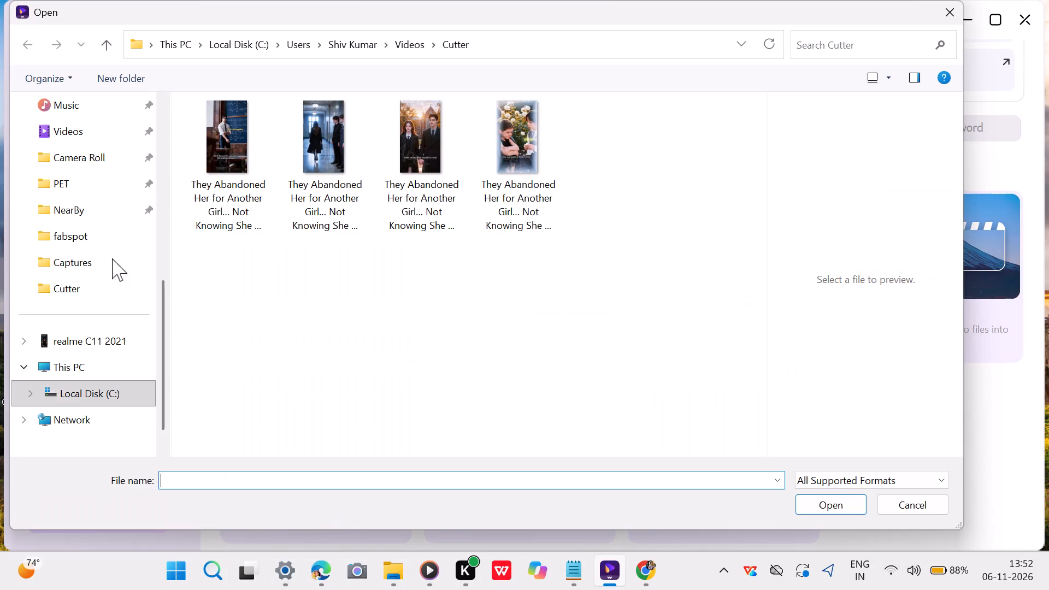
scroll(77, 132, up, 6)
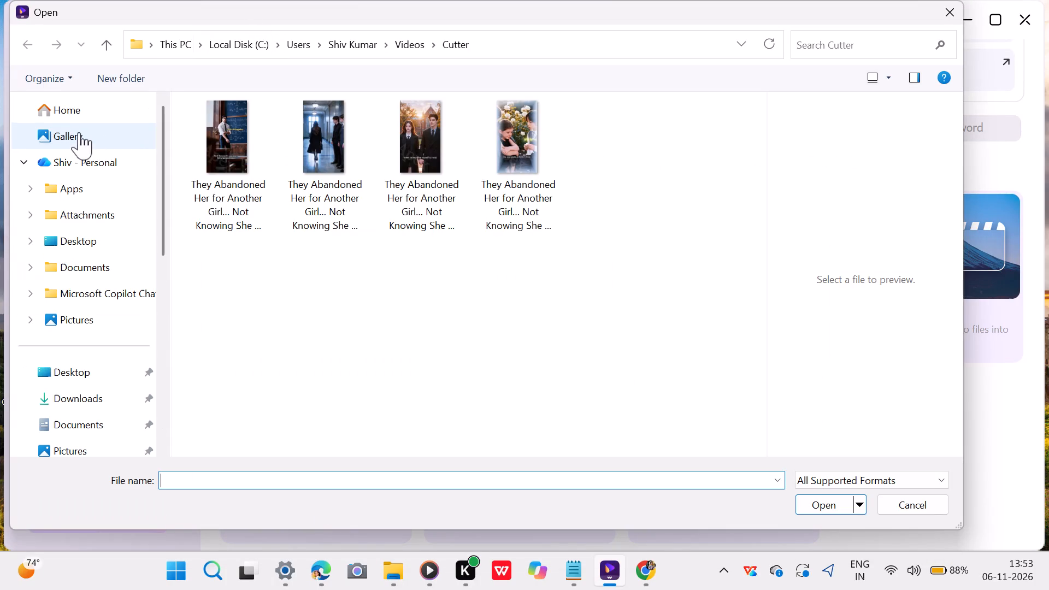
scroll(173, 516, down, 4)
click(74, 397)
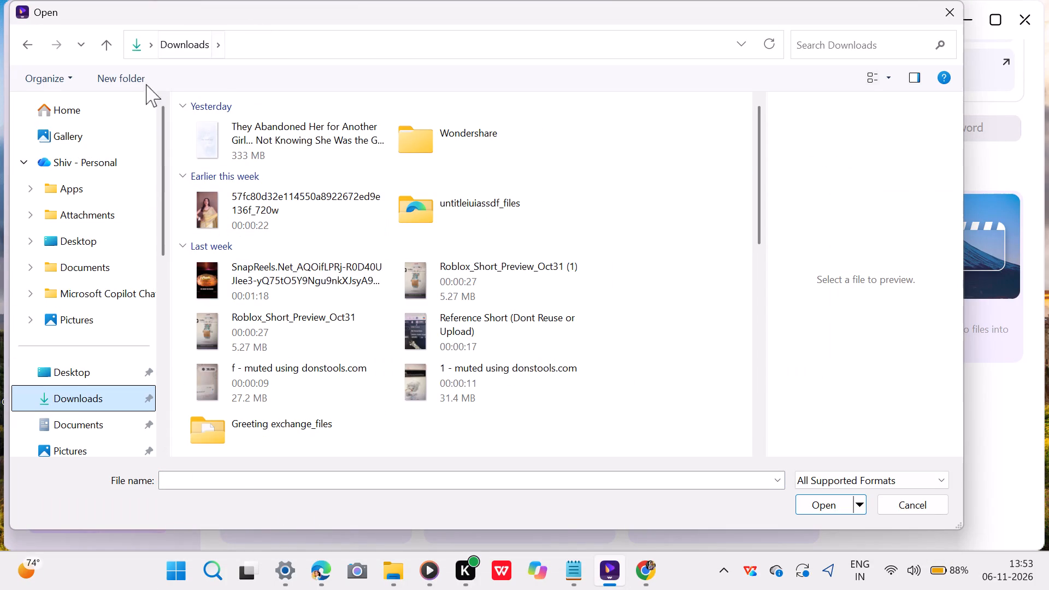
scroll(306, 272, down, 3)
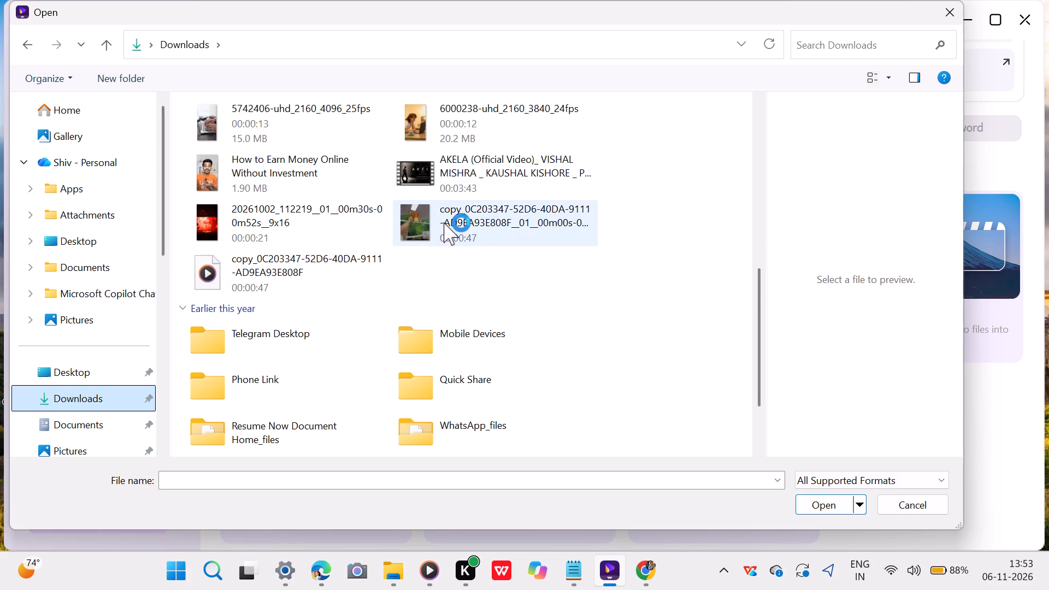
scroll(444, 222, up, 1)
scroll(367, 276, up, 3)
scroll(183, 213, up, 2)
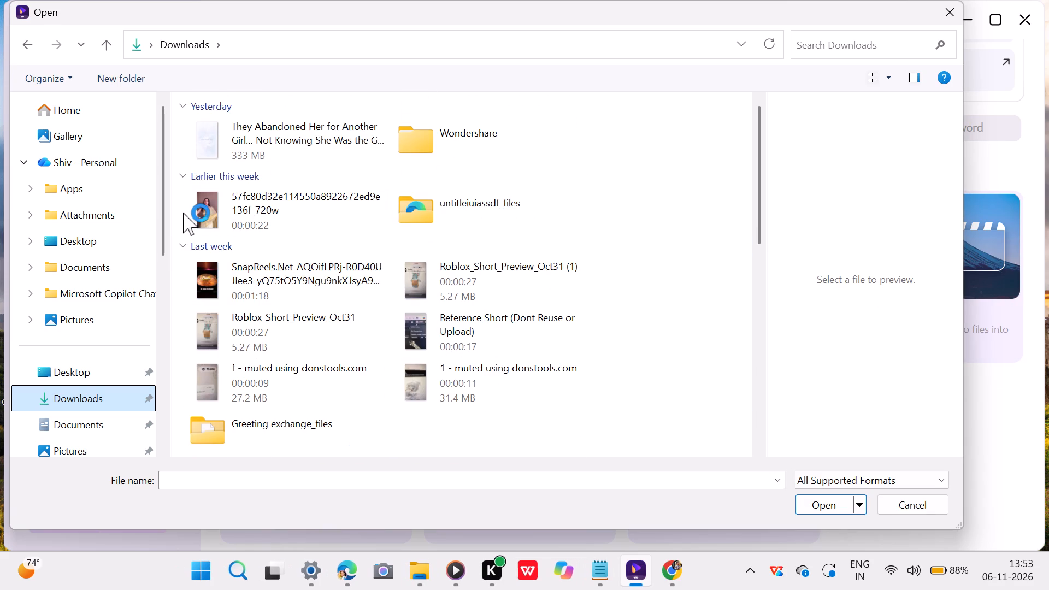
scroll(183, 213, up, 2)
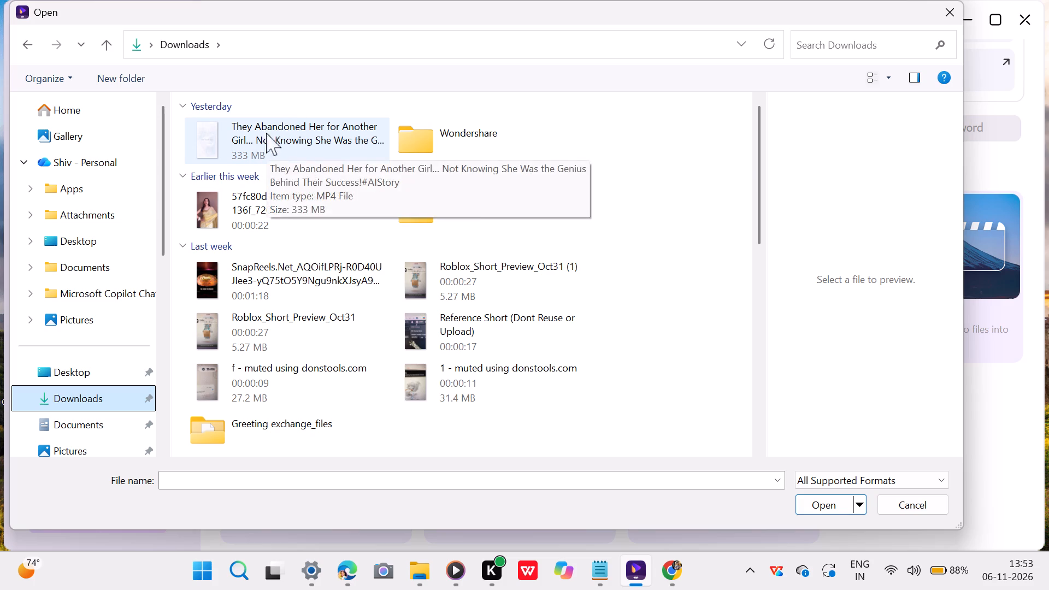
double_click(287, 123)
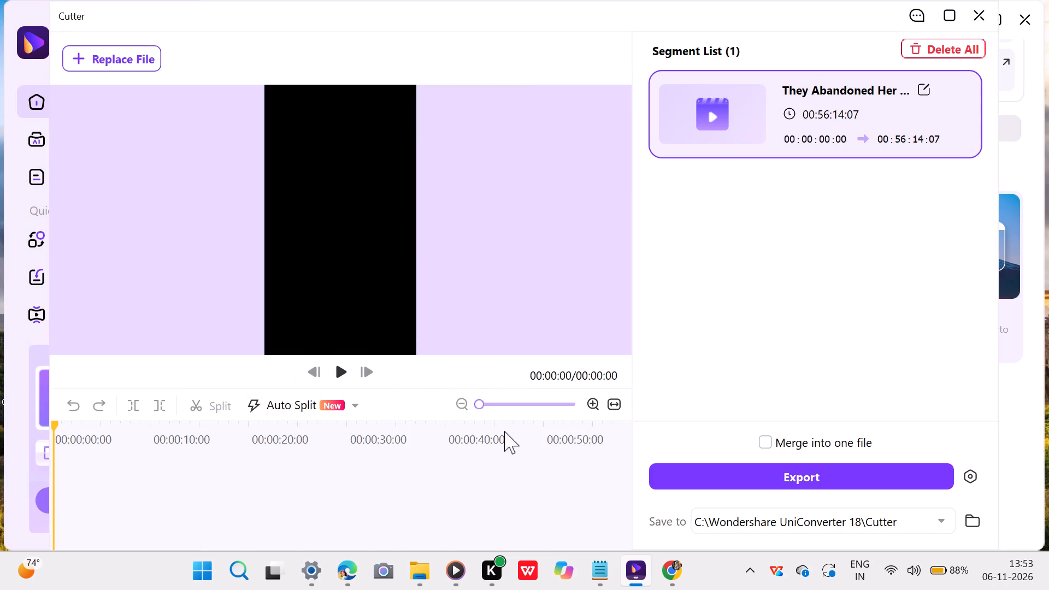
Play the opening of the video and examine its frames on the timeline at increasingly fine time intervals.
click(345, 369)
click(337, 374)
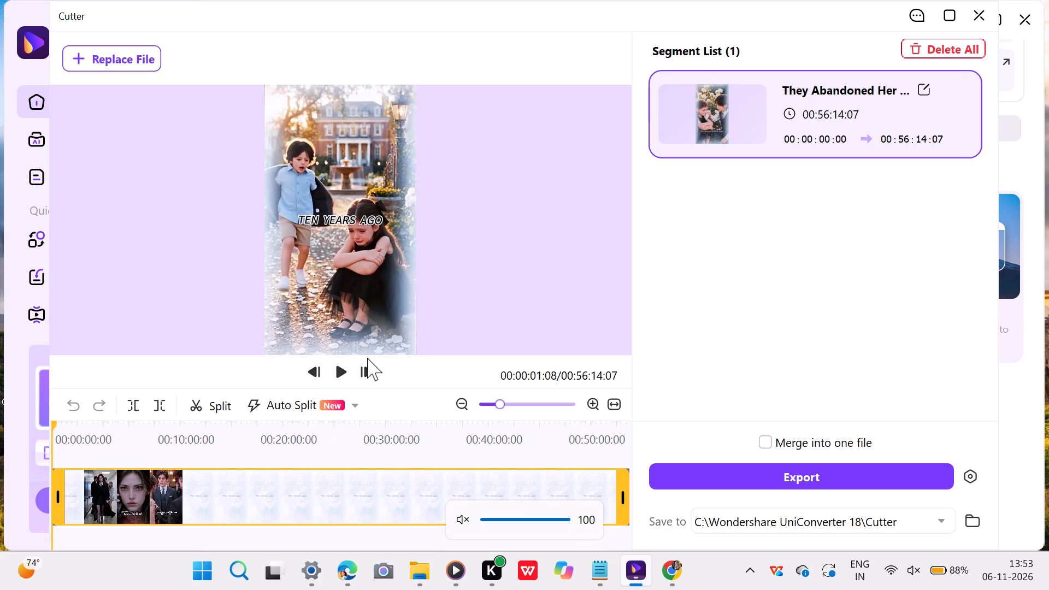
click(342, 371)
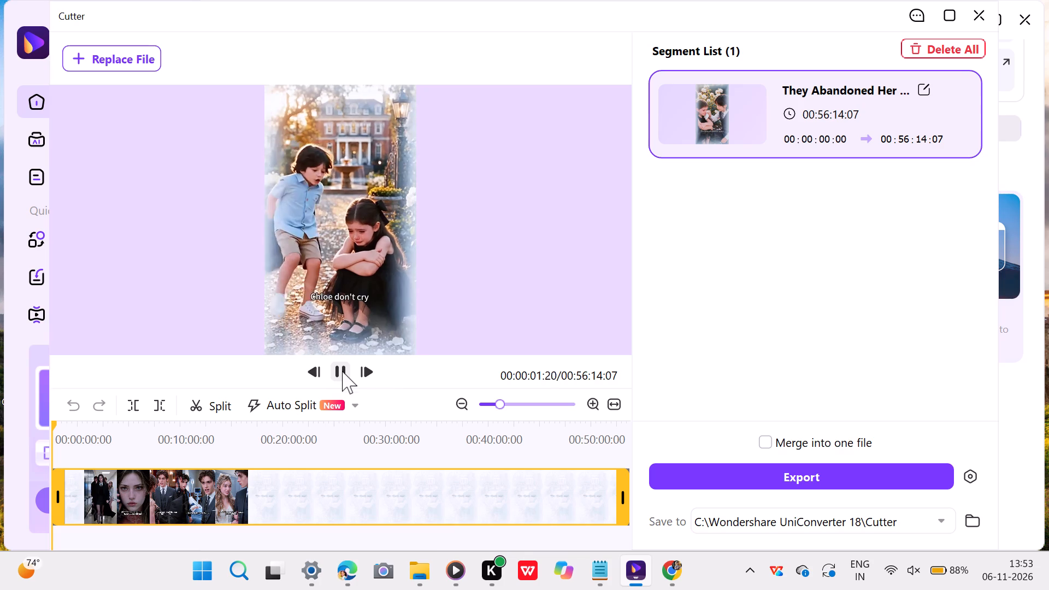
drag(501, 399, 538, 396)
click(520, 400)
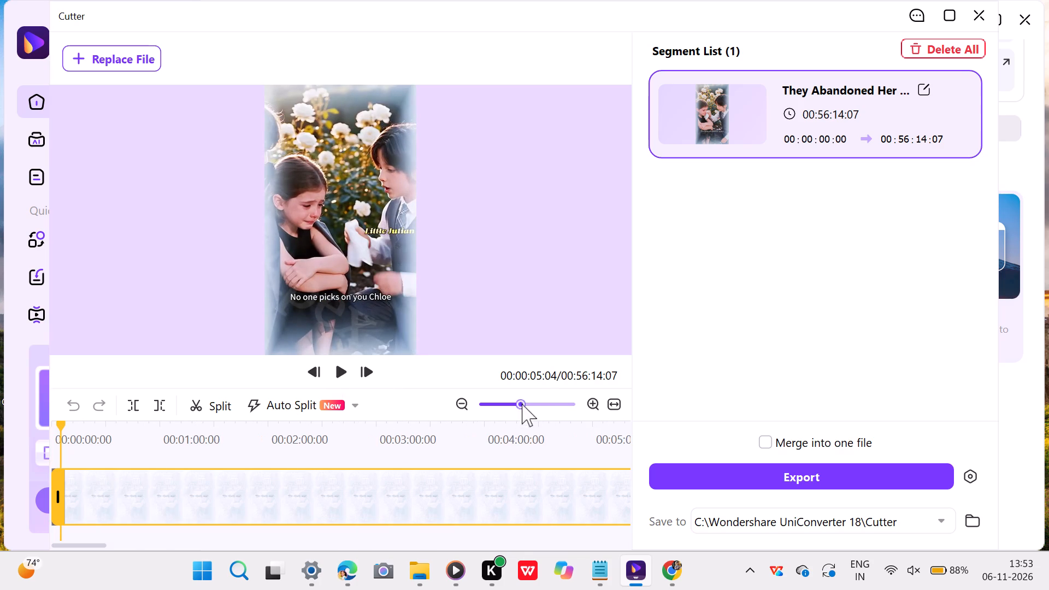
click(337, 367)
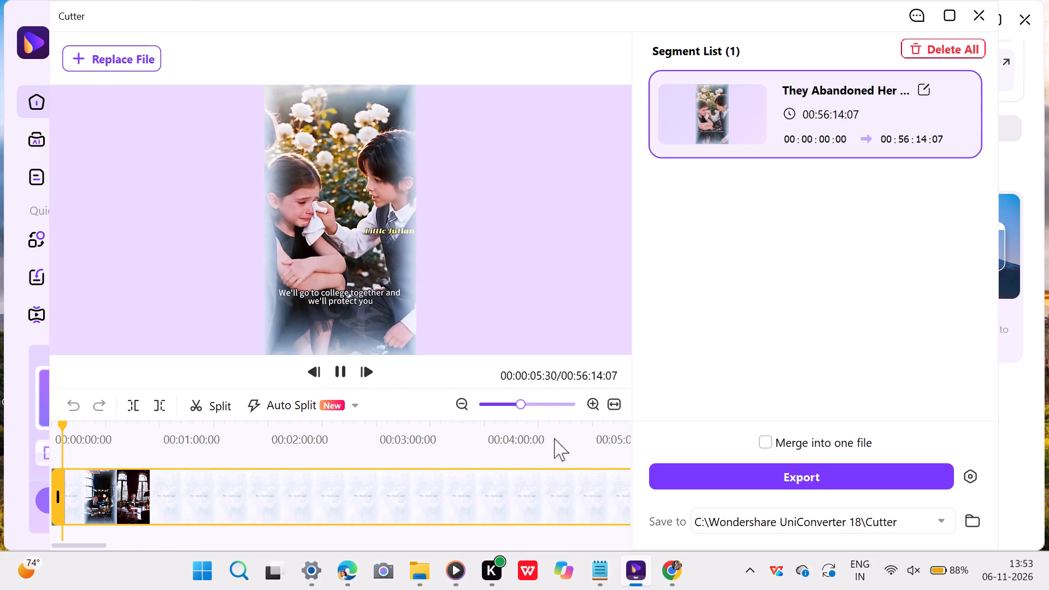
click(538, 400)
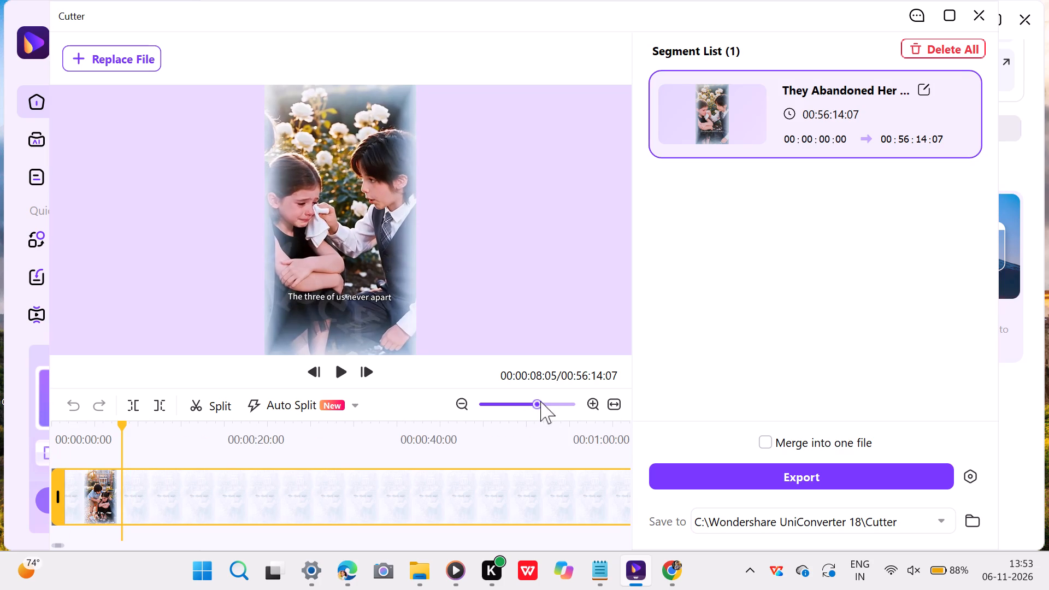
click(341, 373)
drag(536, 404, 542, 405)
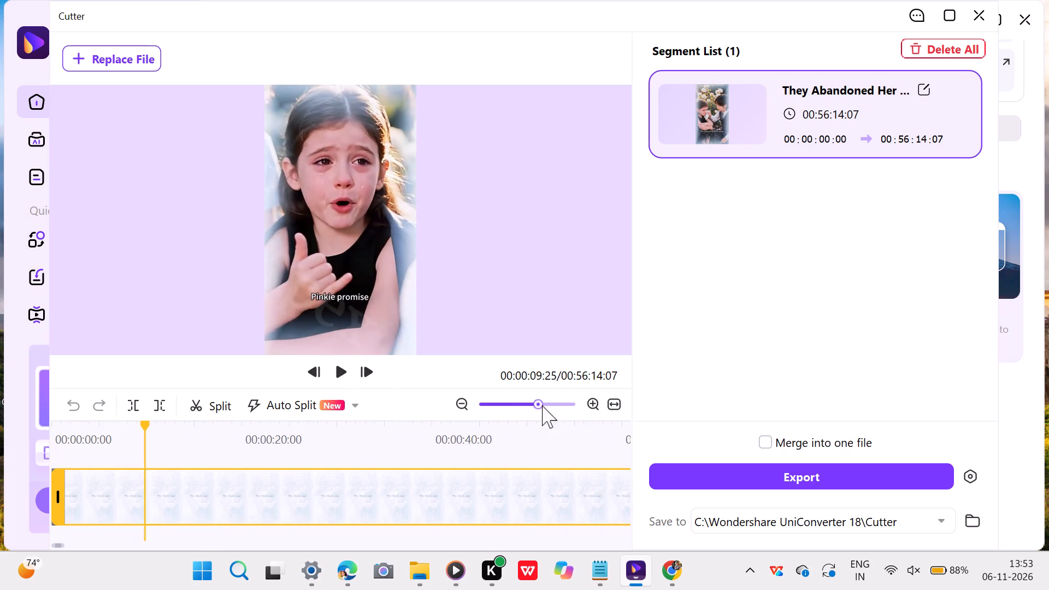
drag(542, 405, 565, 410)
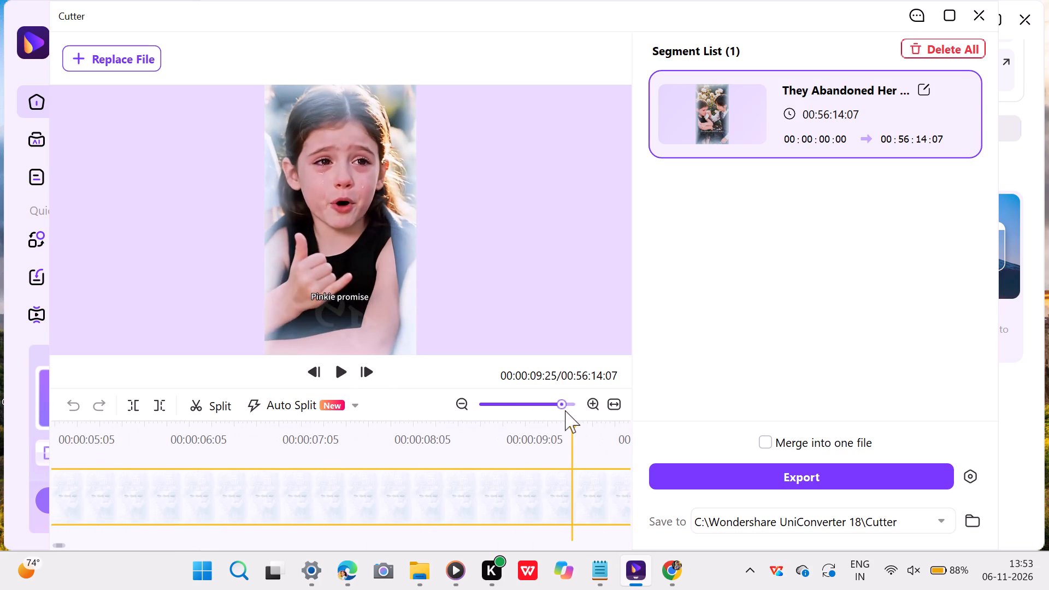
drag(565, 410, 564, 410)
click(342, 374)
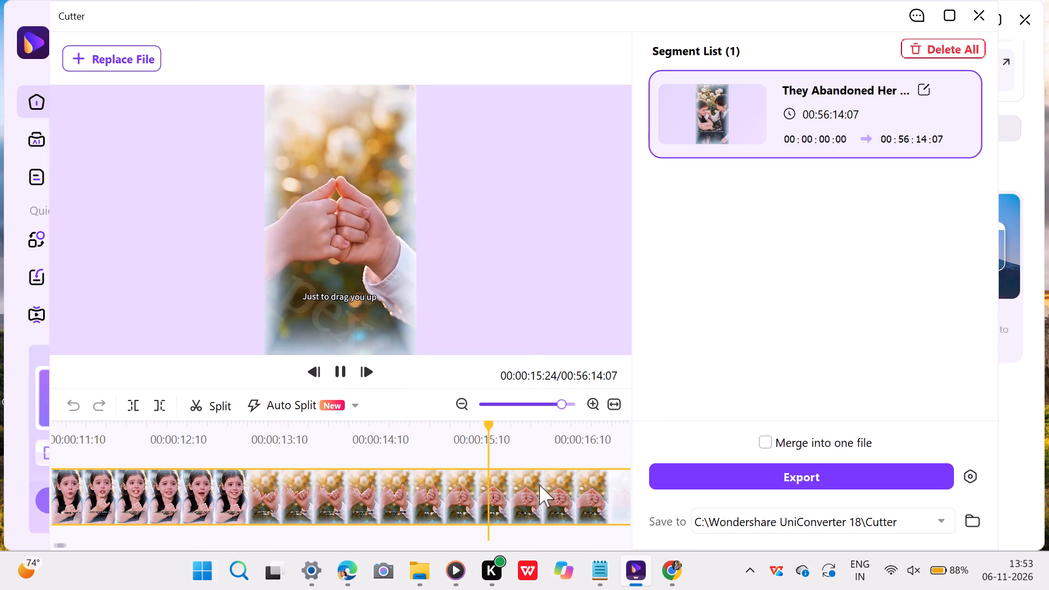
Continue previewing the video and examine the whole clip on the timeline at its coarsest time scale.
scroll(450, 521, down, 14)
scroll(466, 472, down, 4)
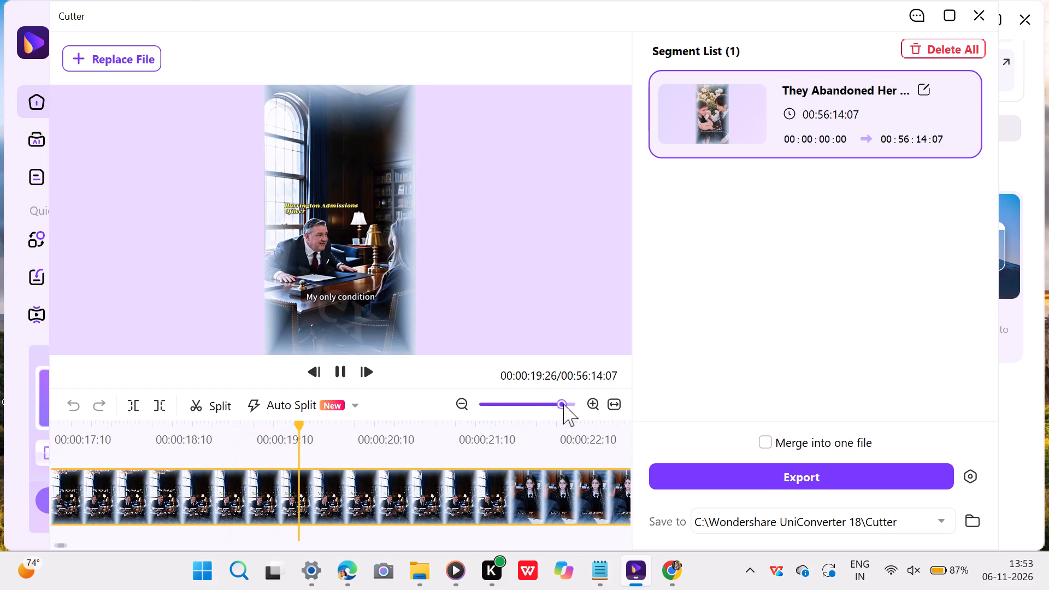
drag(566, 402, 455, 418)
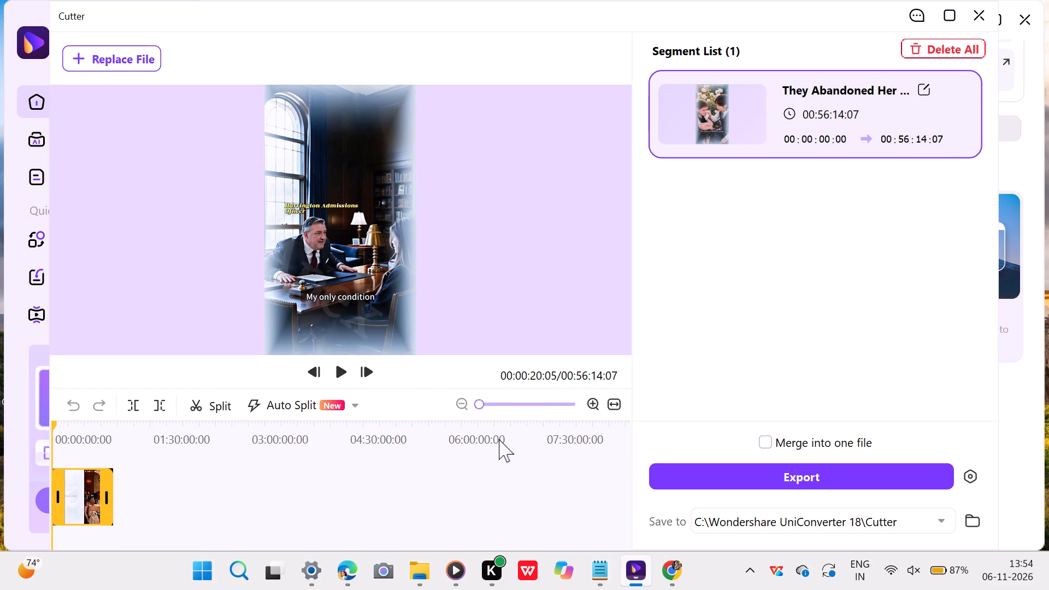
click(341, 357)
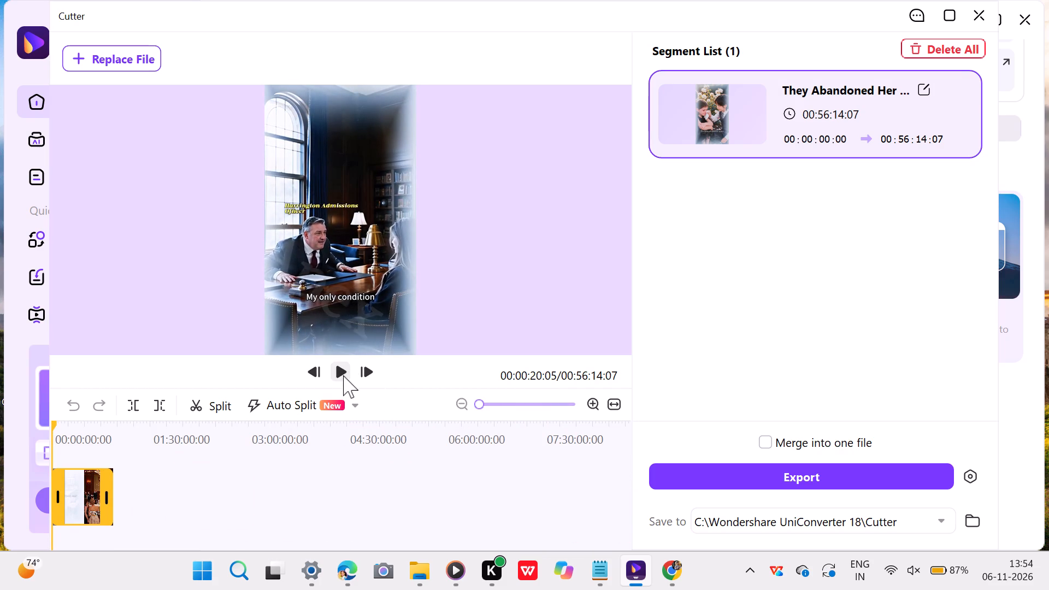
click(344, 371)
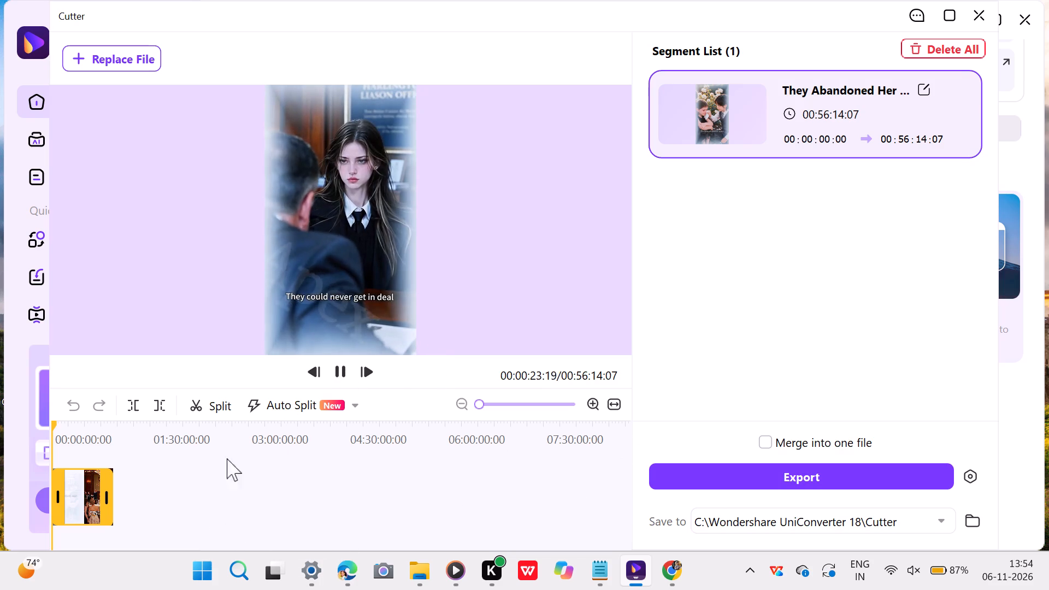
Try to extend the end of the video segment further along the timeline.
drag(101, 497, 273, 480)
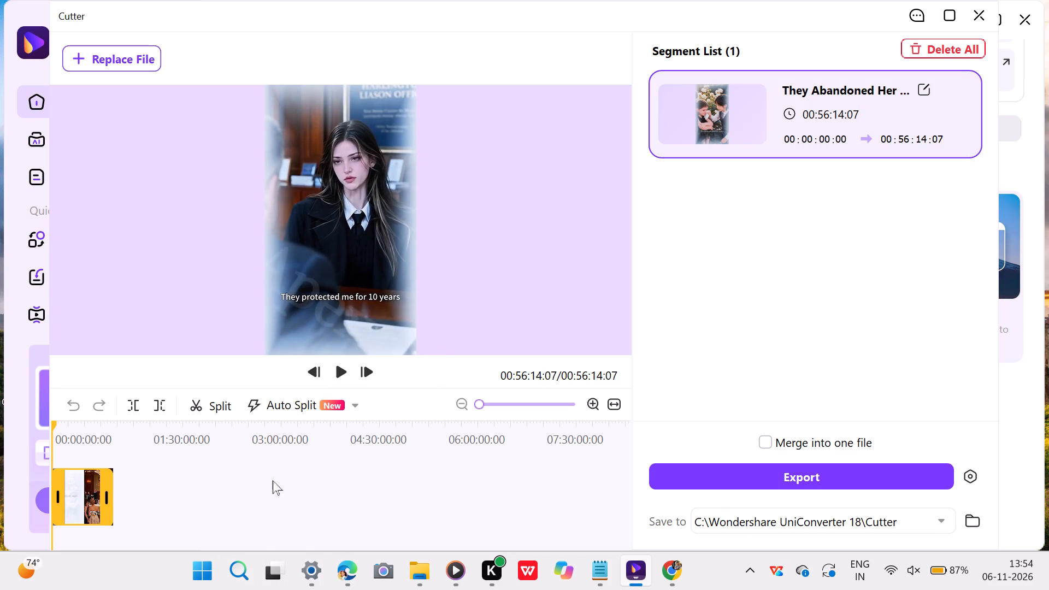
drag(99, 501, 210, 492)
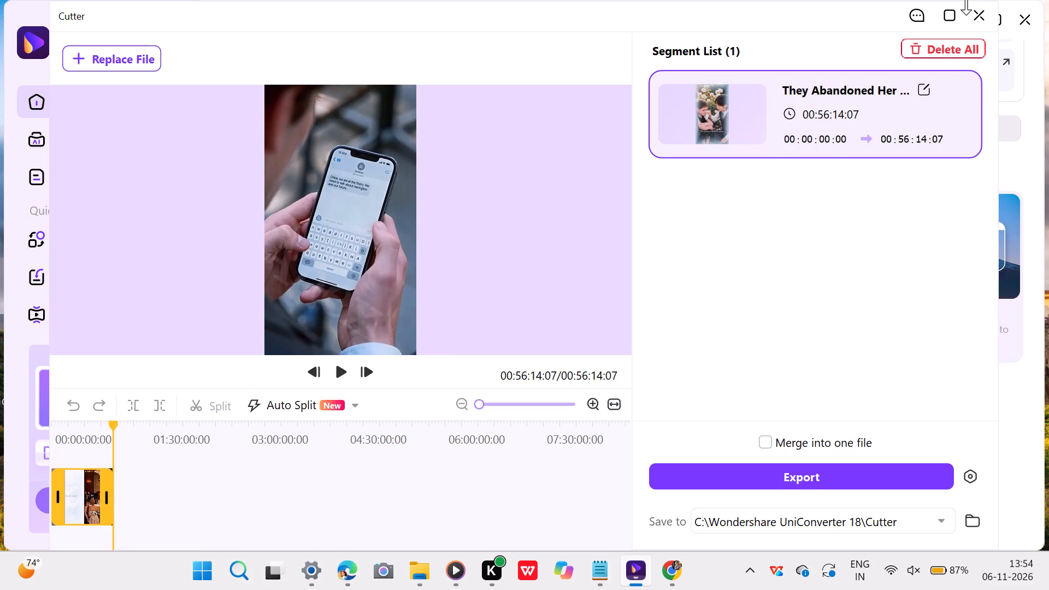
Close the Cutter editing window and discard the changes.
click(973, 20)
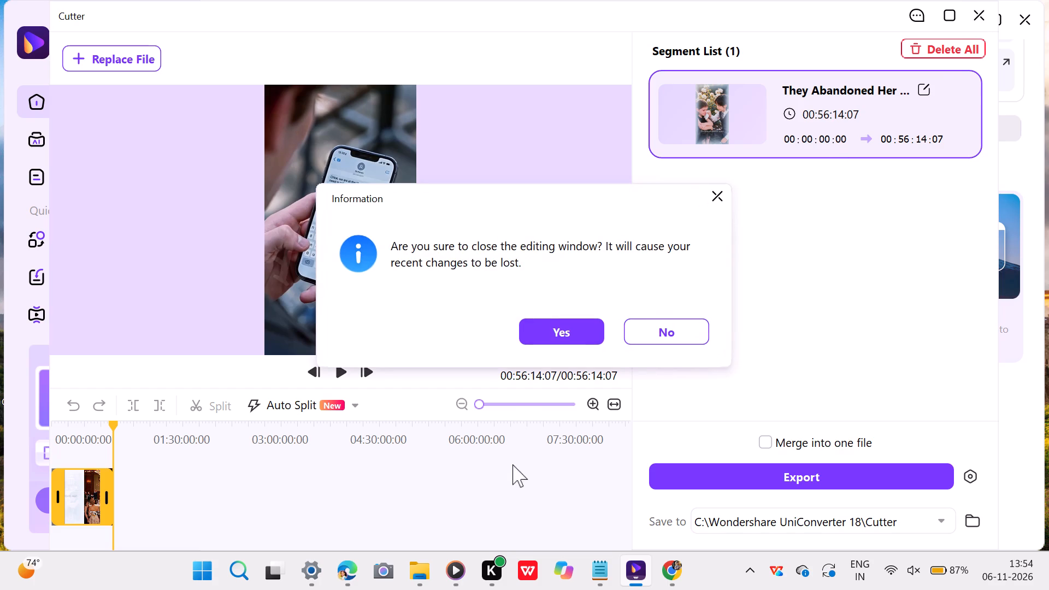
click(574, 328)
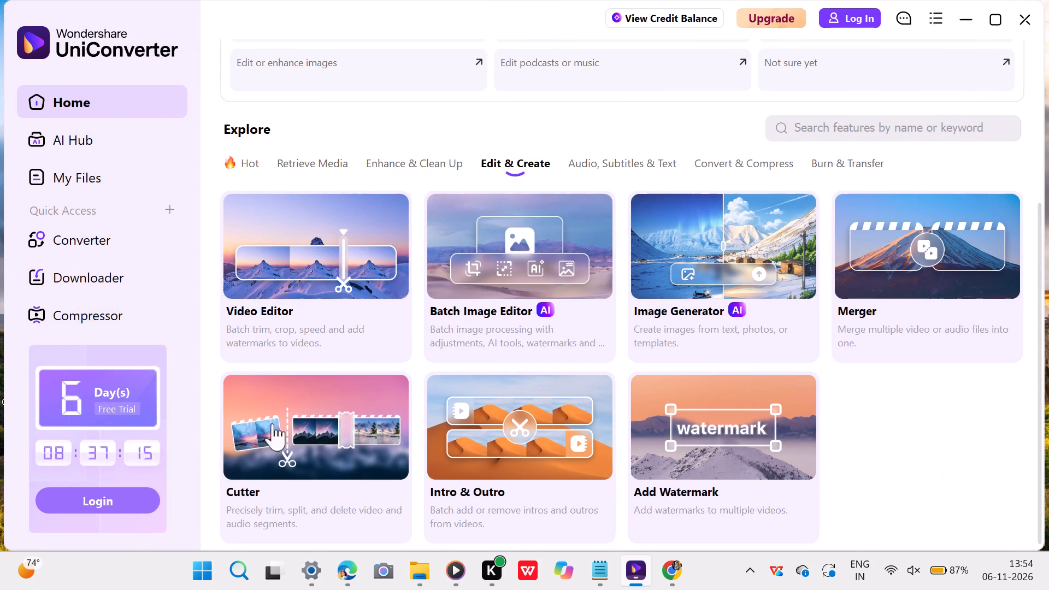
Open the "They Abandoned Her for Another Girl" video from Downloads in a new Cutter session.
click(301, 424)
click(348, 297)
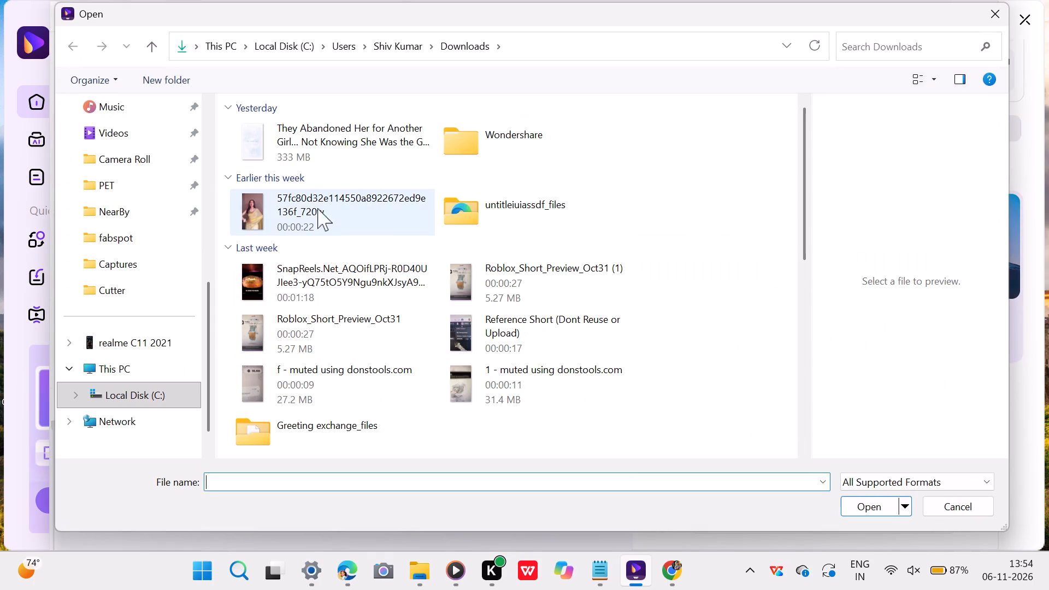
click(321, 139)
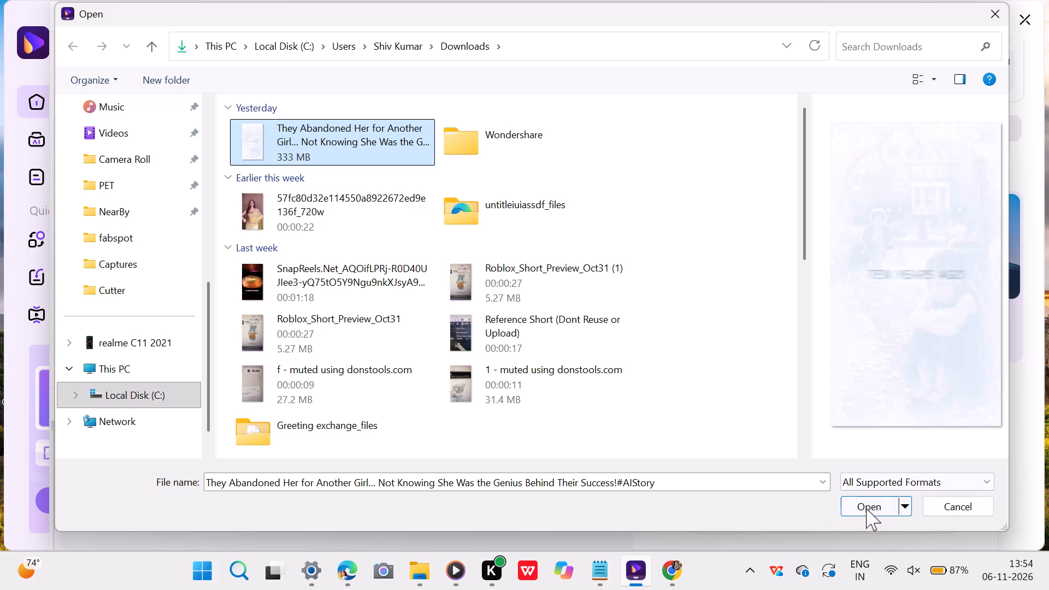
click(867, 508)
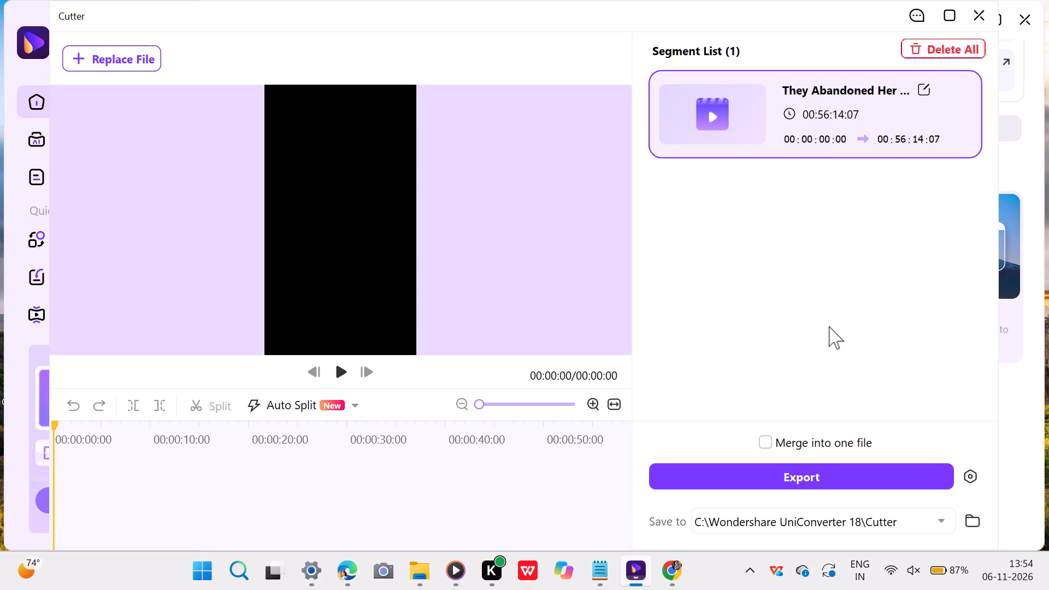
Choose Split by Duration in the Auto Split quantity/duration options for the video.
click(342, 404)
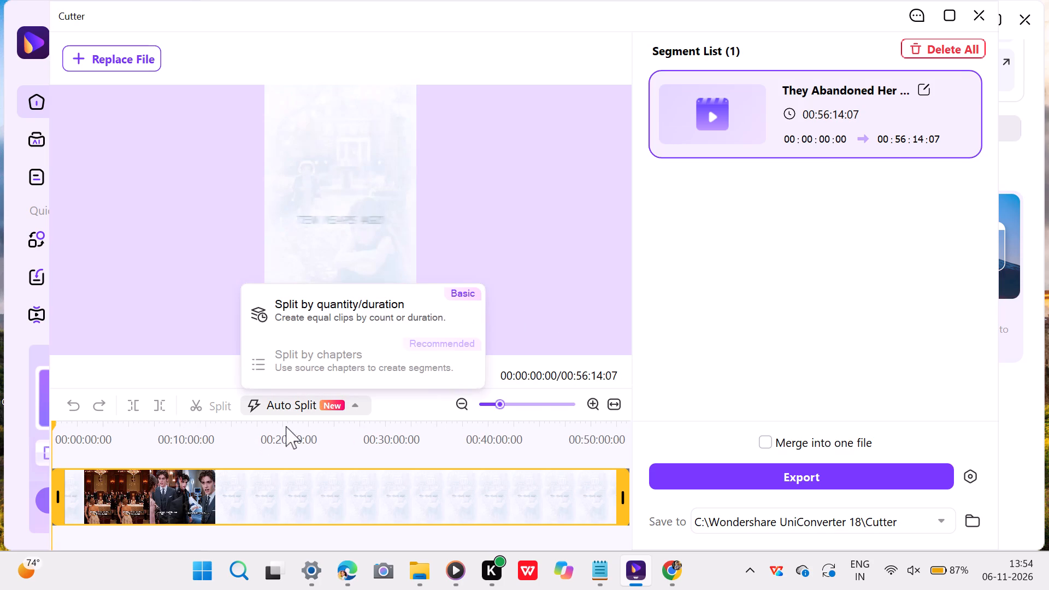
drag(353, 296, 350, 301)
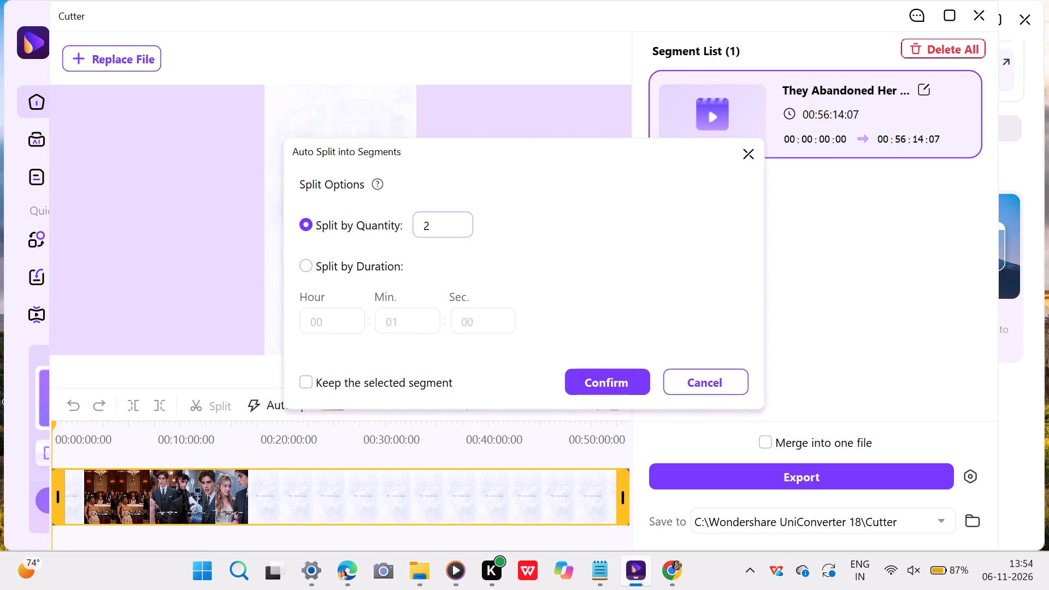
click(303, 262)
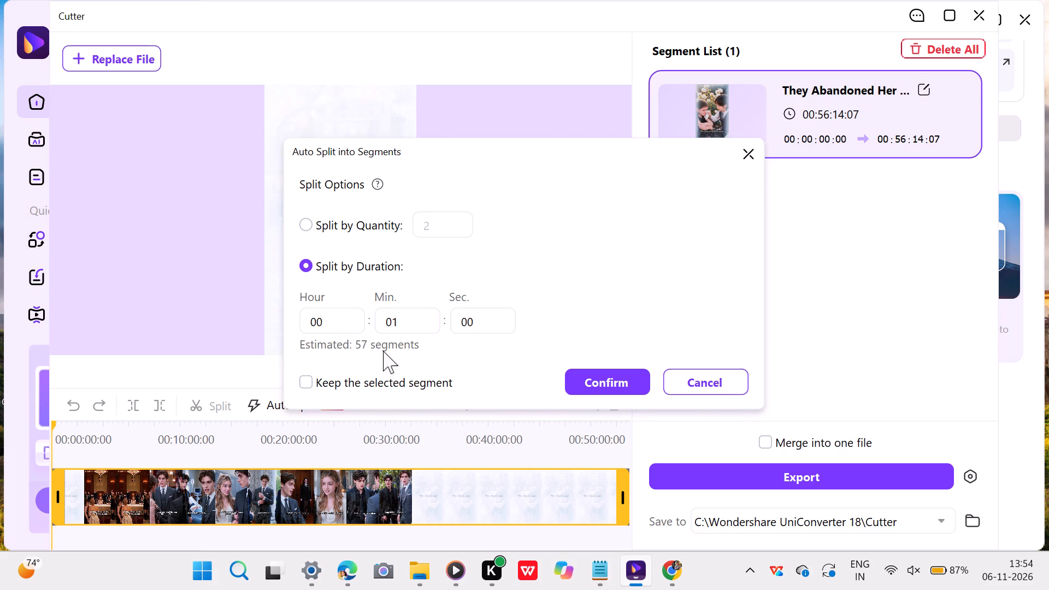
Try to set the minutes of the split duration to 57.
click(400, 320)
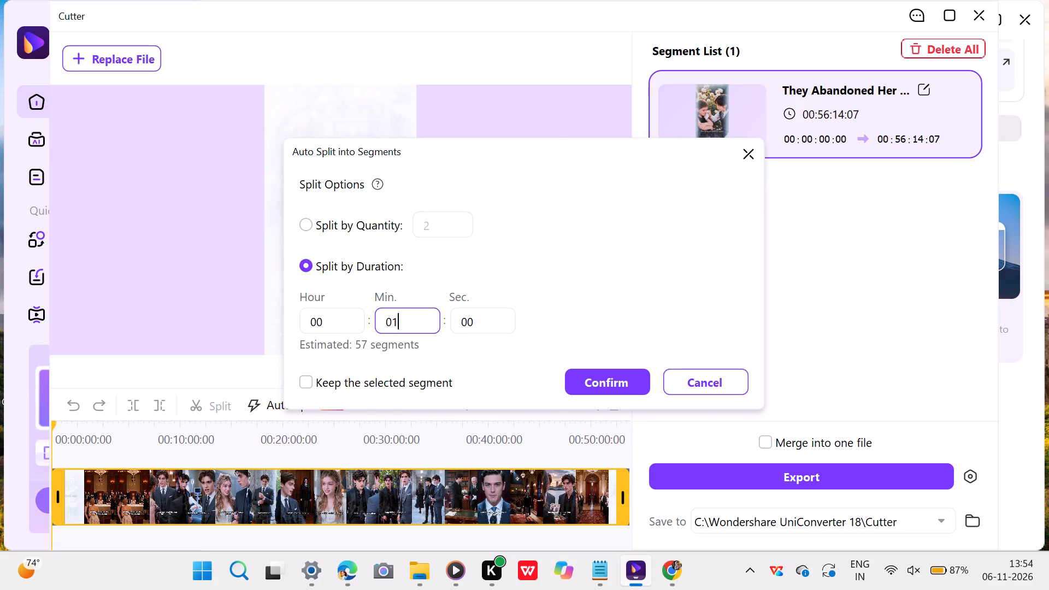
text(57)
key(BackSpace)
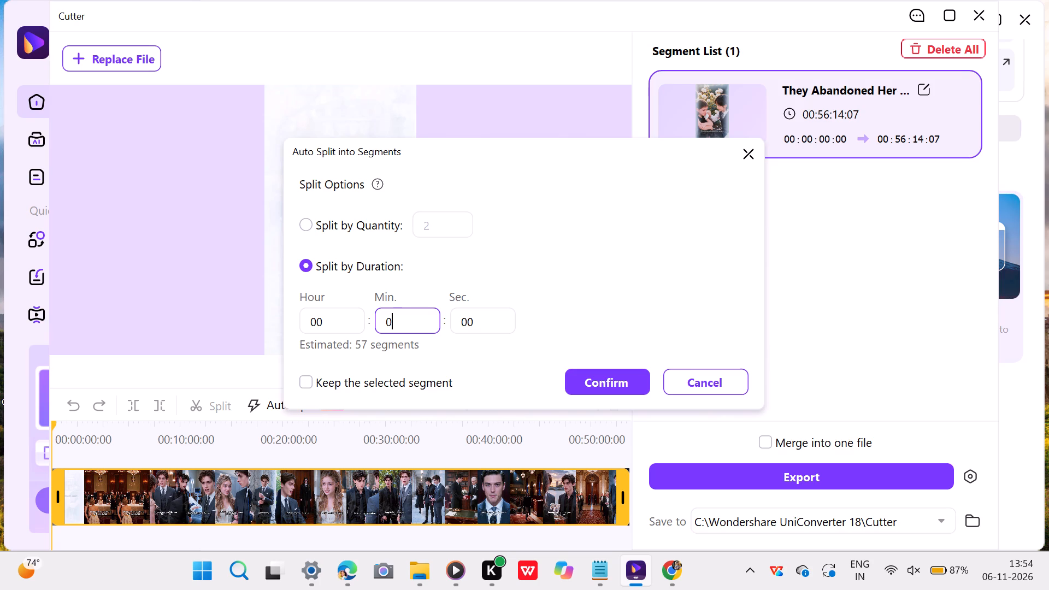
key(5)
key(7)
key(Return)
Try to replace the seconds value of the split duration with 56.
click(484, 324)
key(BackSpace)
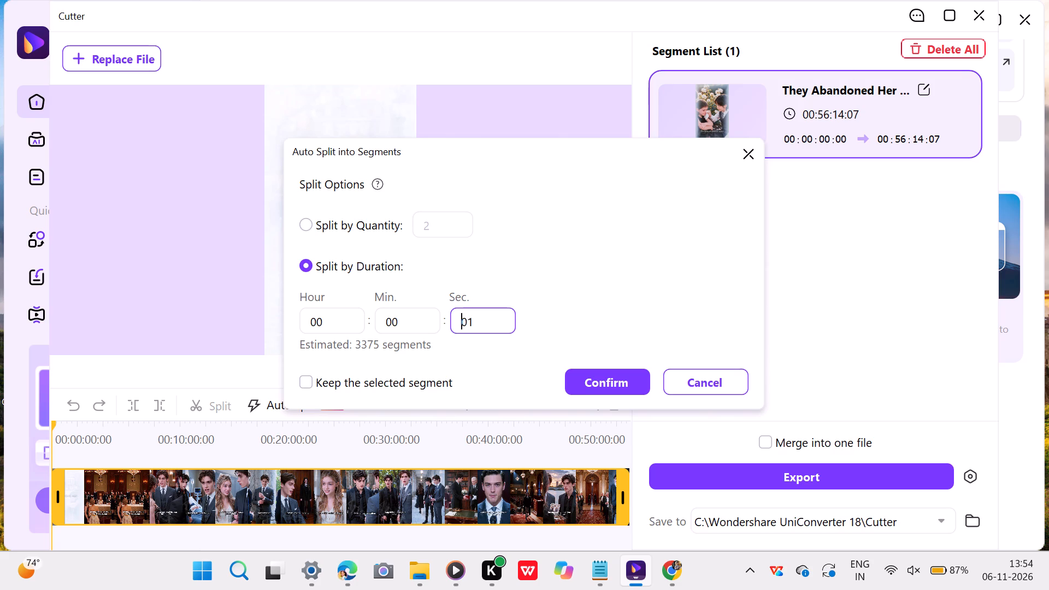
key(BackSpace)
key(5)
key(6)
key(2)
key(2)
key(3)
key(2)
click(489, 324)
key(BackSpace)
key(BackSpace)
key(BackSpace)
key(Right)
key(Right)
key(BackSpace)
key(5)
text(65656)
Set the split duration to 00 hours, 01 minute and 00 seconds, and apply the split to the video.
click(337, 316)
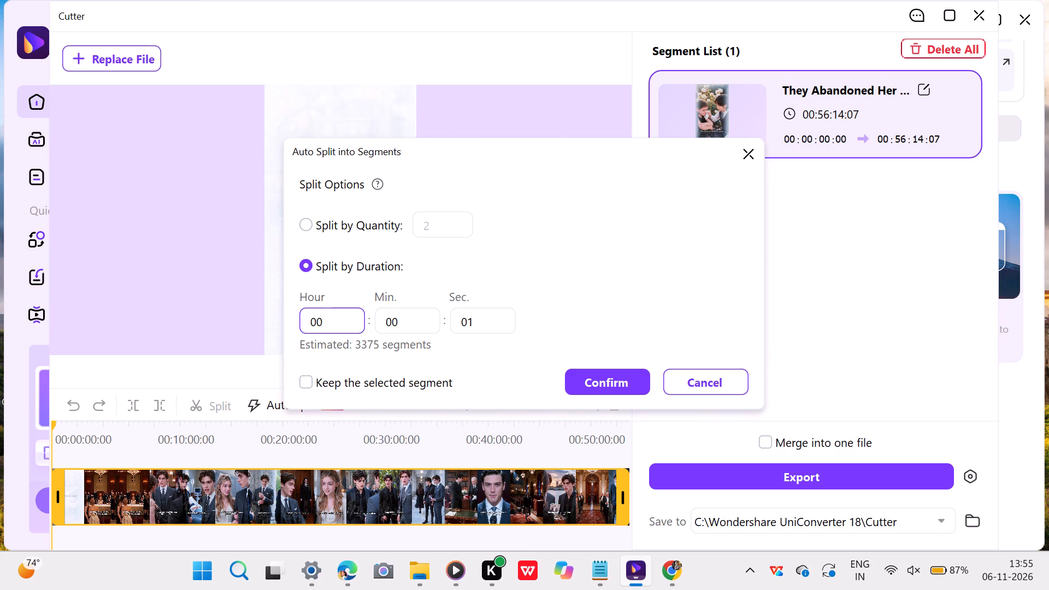
text(00)
key(Return)
key(Right)
key(Right)
click(426, 320)
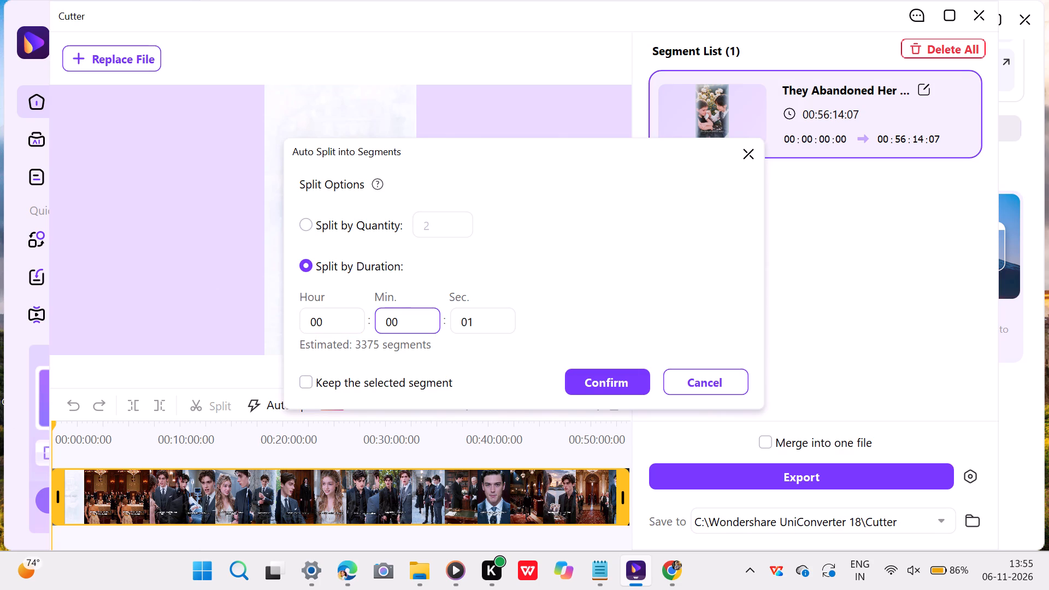
key(BackSpace)
key(1)
click(503, 320)
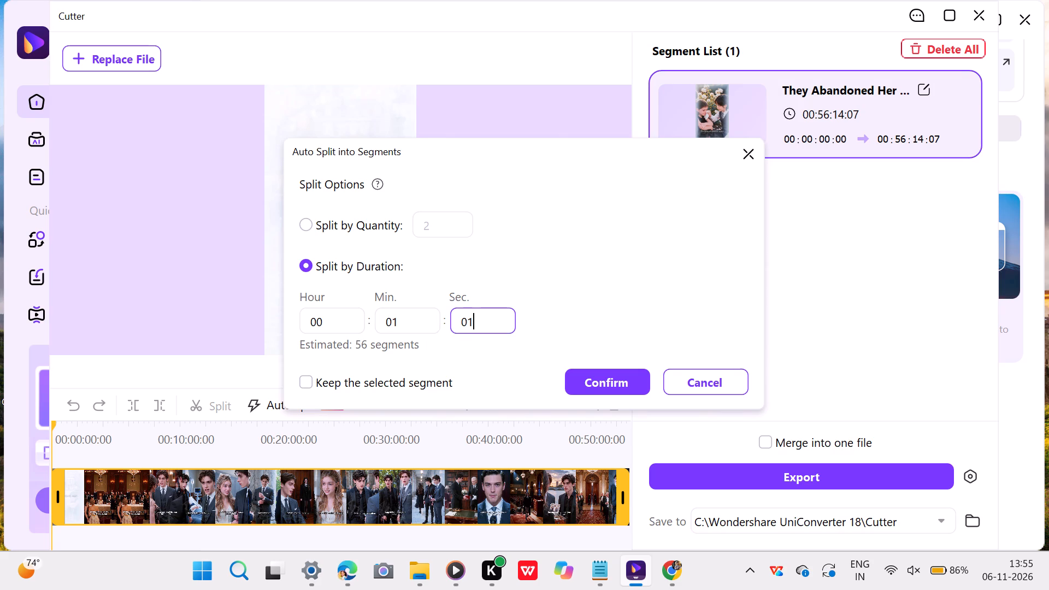
key(BackSpace)
key(0)
key(4)
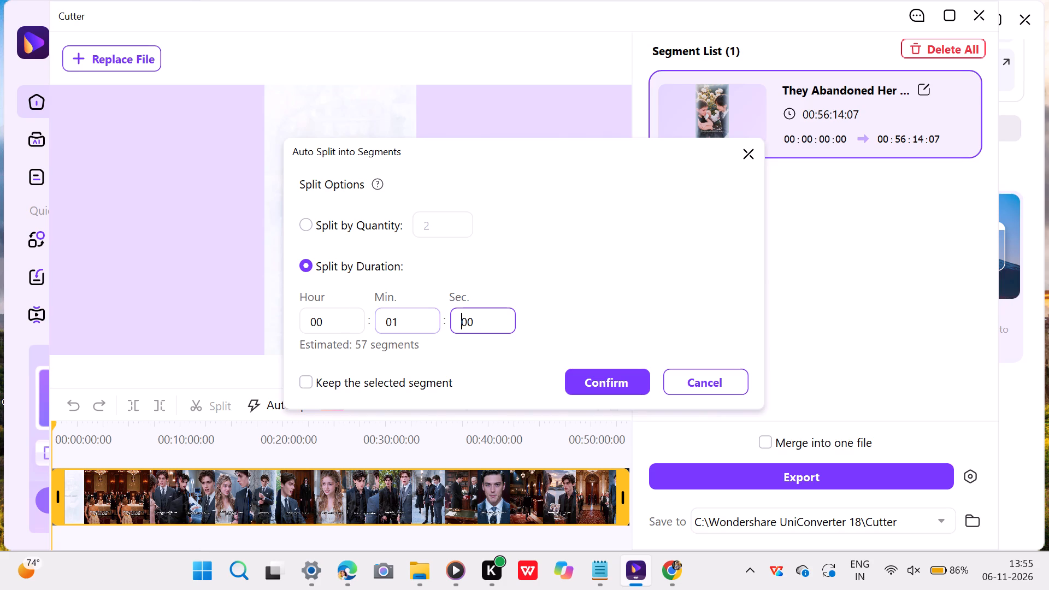
click(407, 327)
click(487, 320)
click(404, 320)
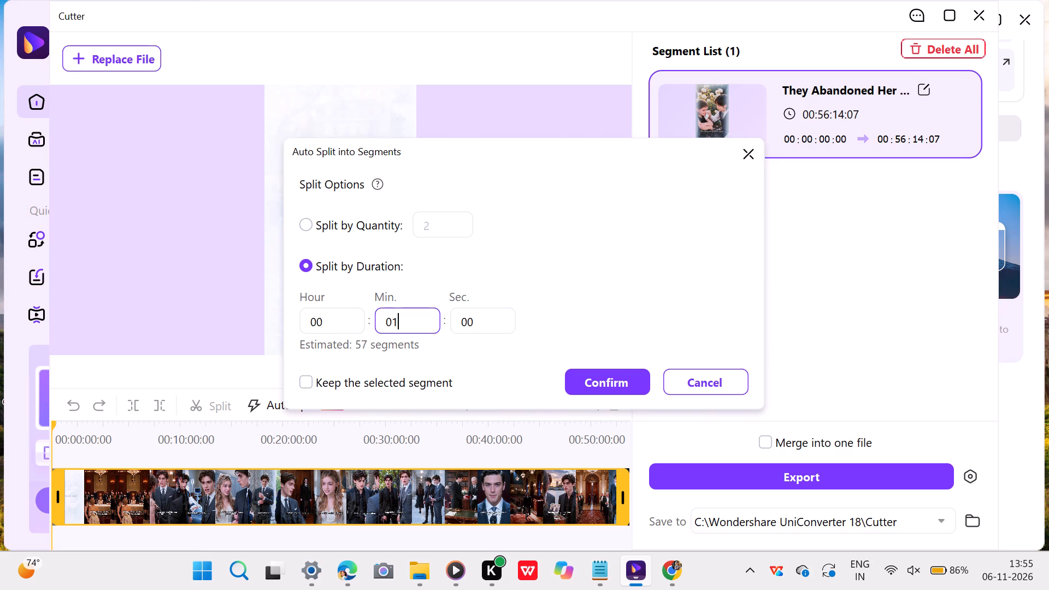
click(606, 377)
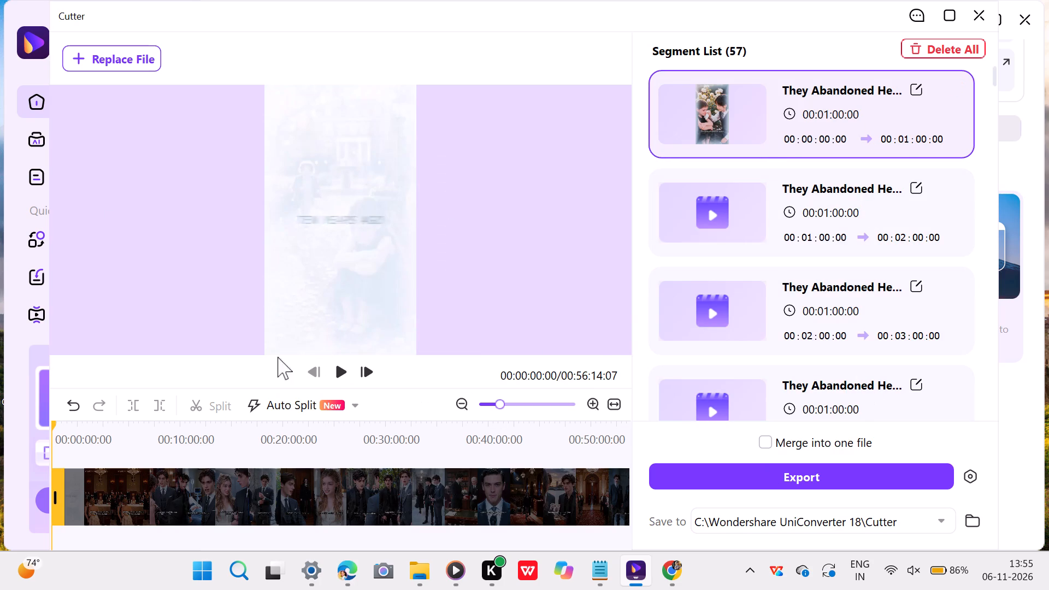
Rename the first segment in the list as "Part 1" and copy the word "Part" from its name.
scroll(879, 275, down, 6)
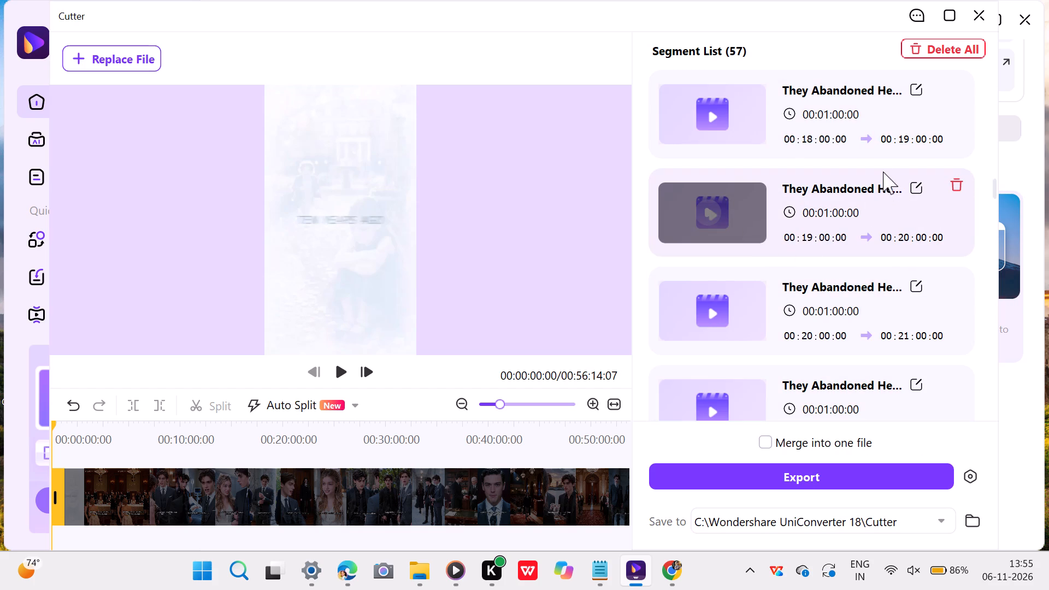
scroll(818, 152, up, 13)
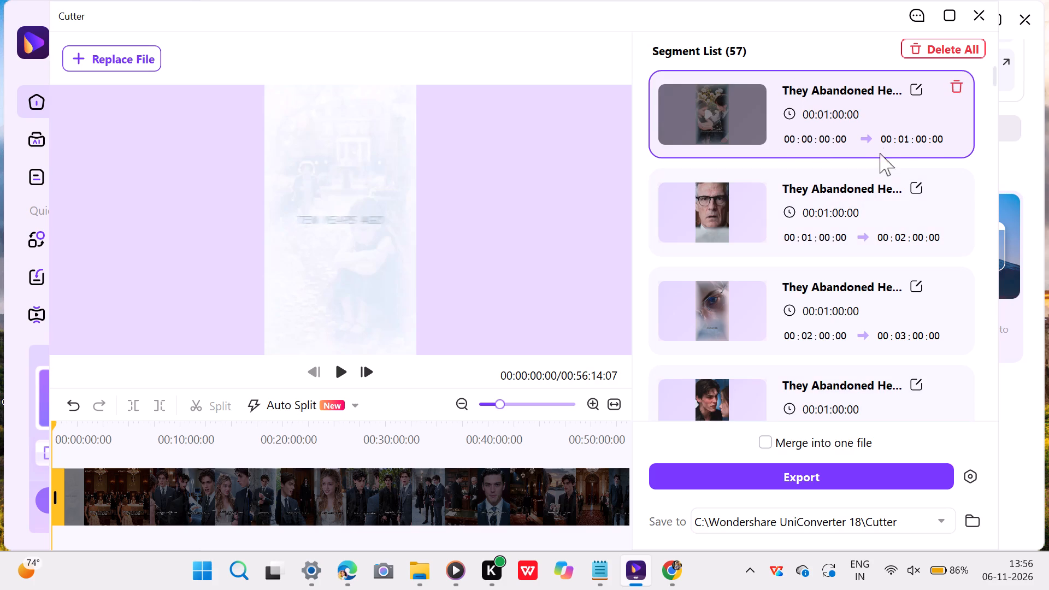
click(917, 87)
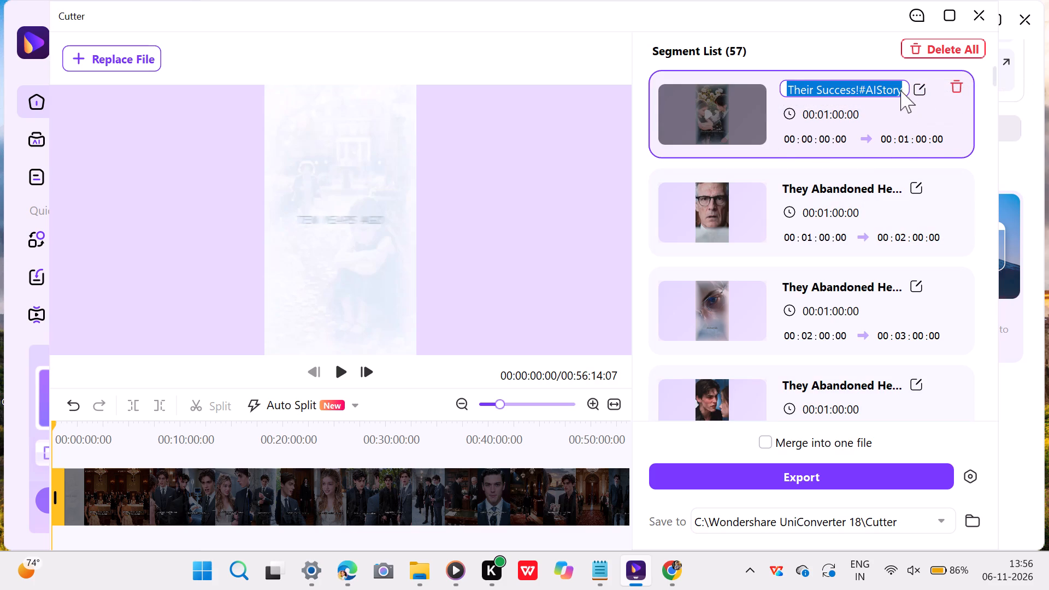
key(BackSpace)
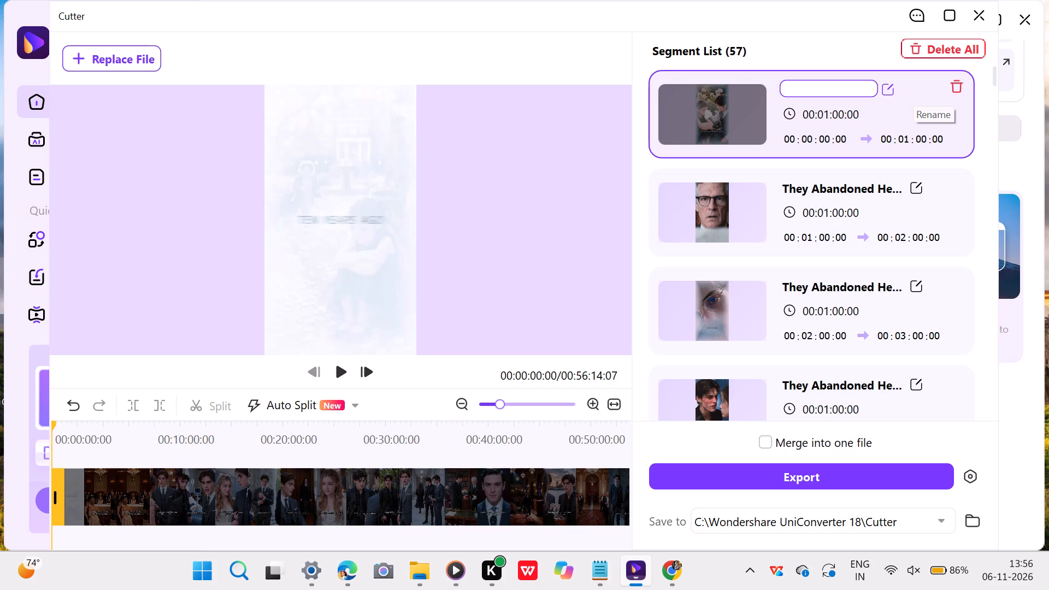
text(Part)
key(space)
text(1)
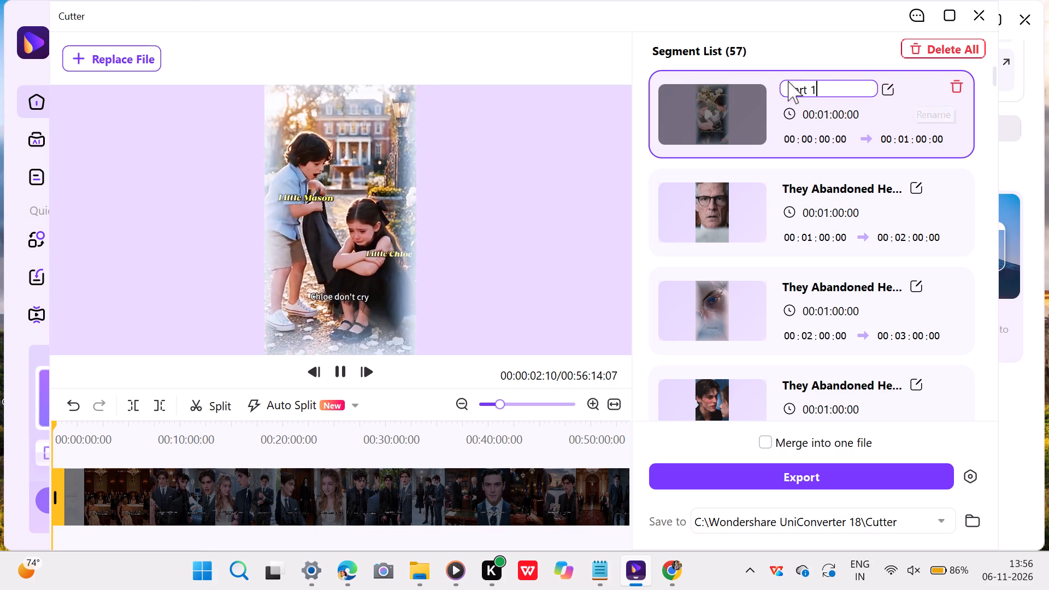
drag(835, 85, 764, 93)
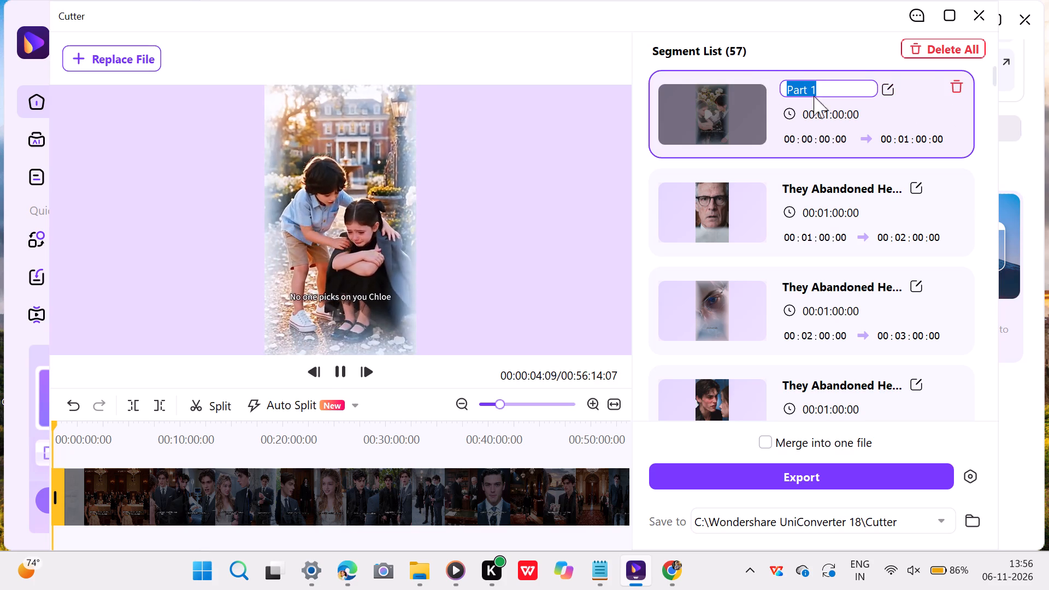
click(829, 86)
drag(807, 88, 785, 91)
key(ctrl+c)
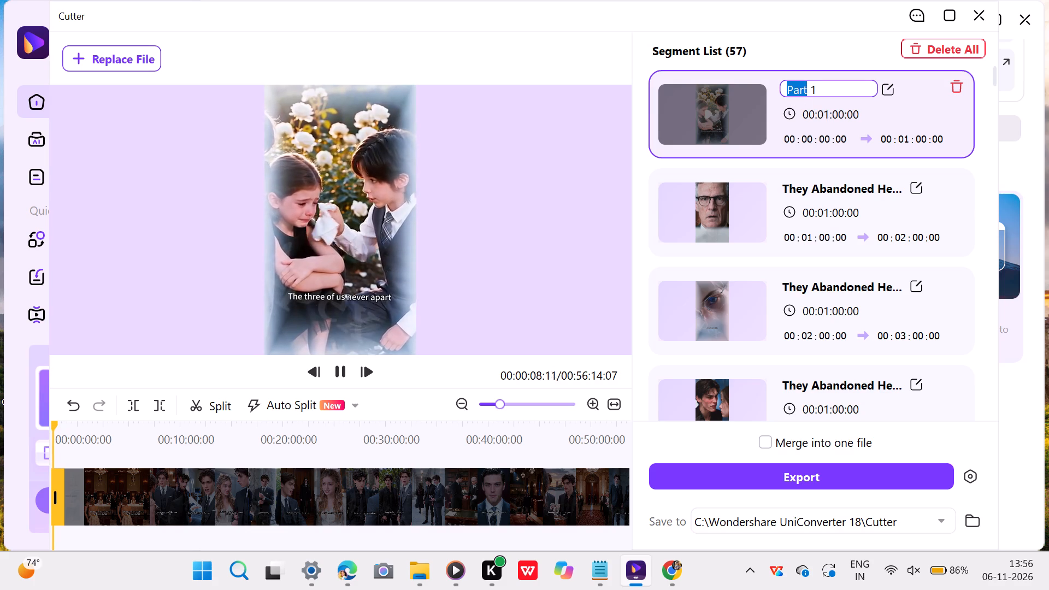
click(823, 91)
key(Return)
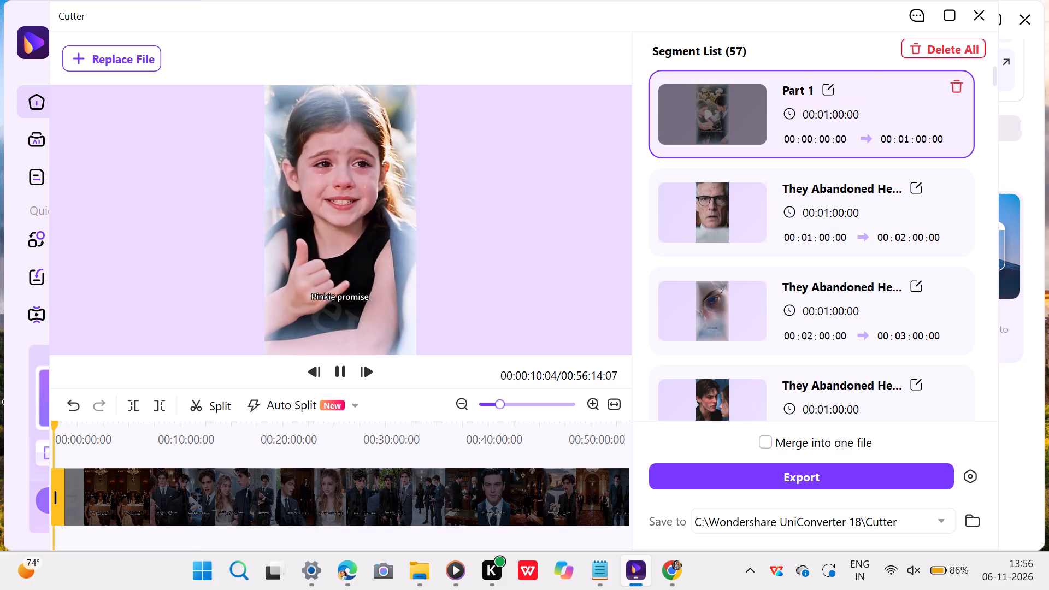
Rename the second segment, 00:01:00:00 to 00:02:00:00, as "Part 2" using the copied word.
click(868, 179)
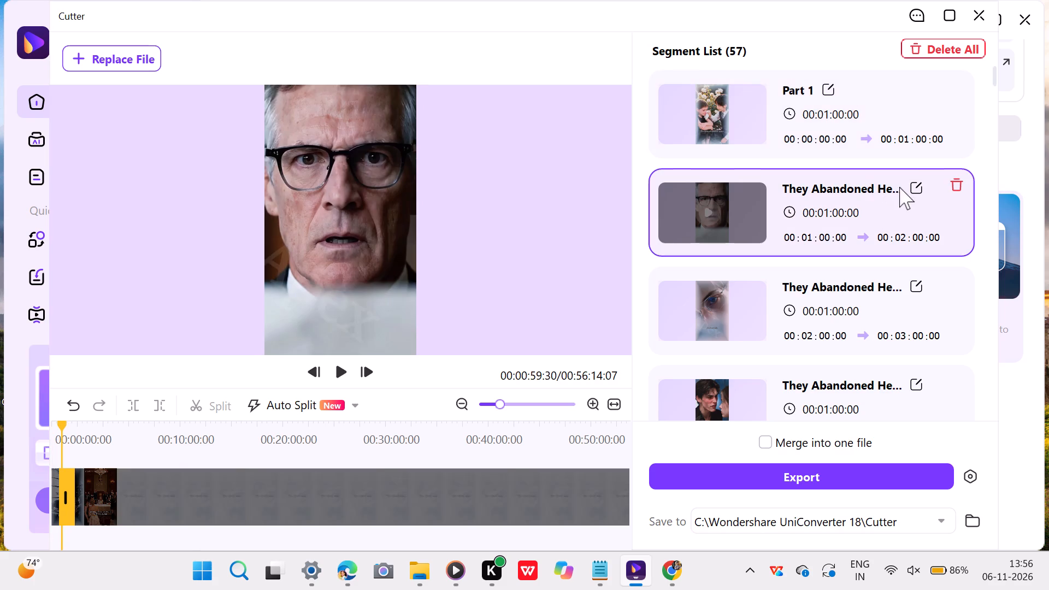
click(912, 182)
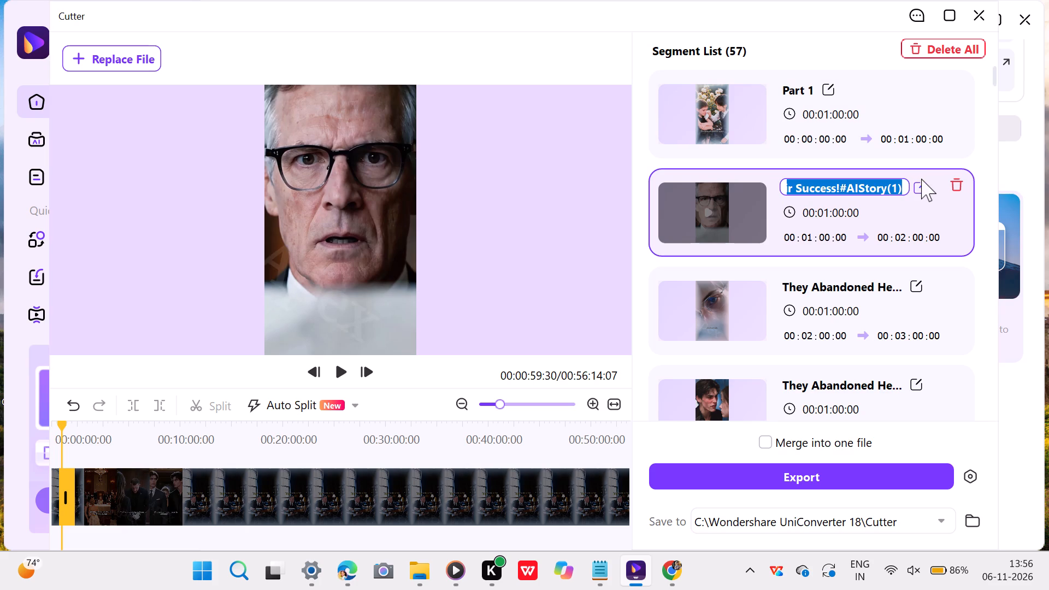
key(BackSpace)
key(ctrl+v)
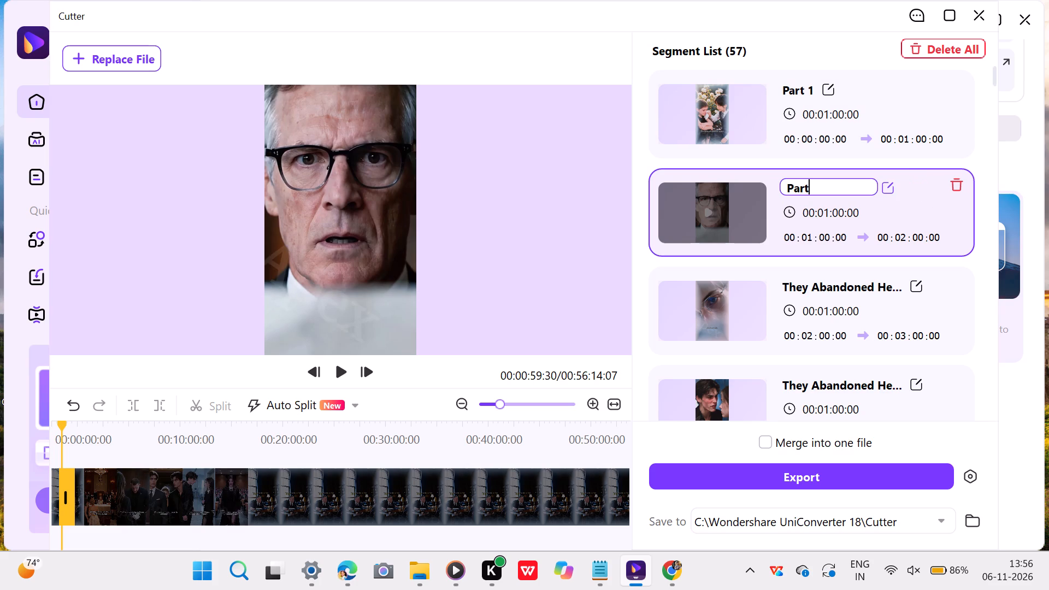
key(space)
text(2)
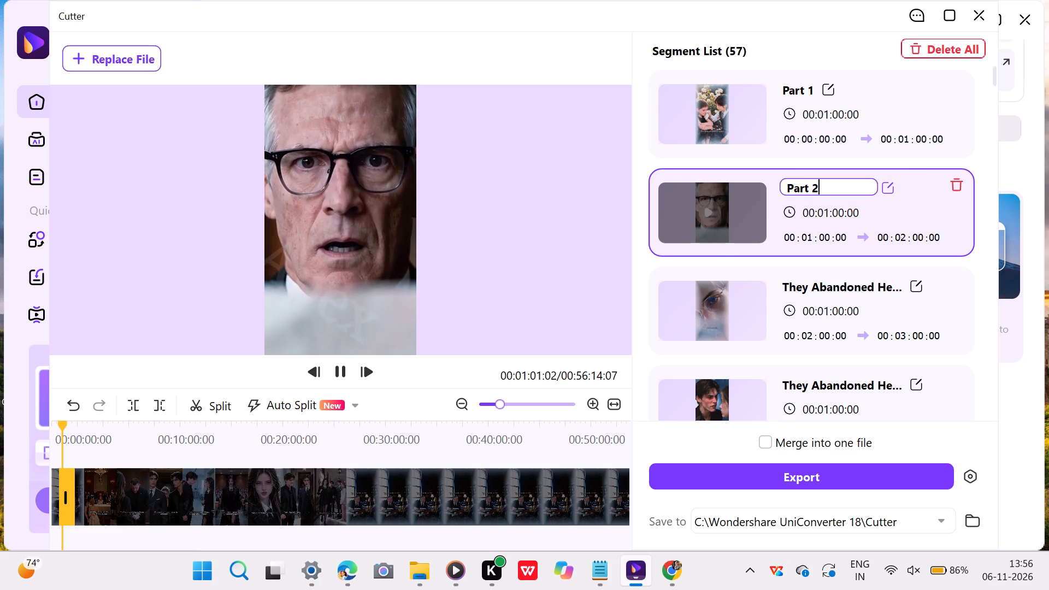
key(Return)
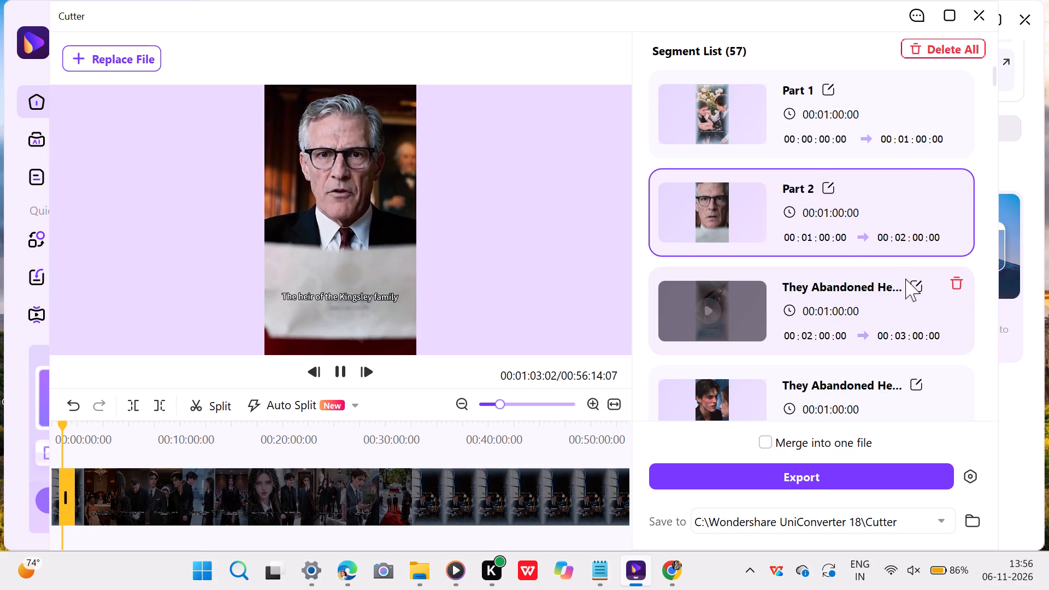
Rename the third segment, 00:02:00:00 to 00:03:00:00, as "Part 3" using the copied word.
click(908, 282)
key(BackSpace)
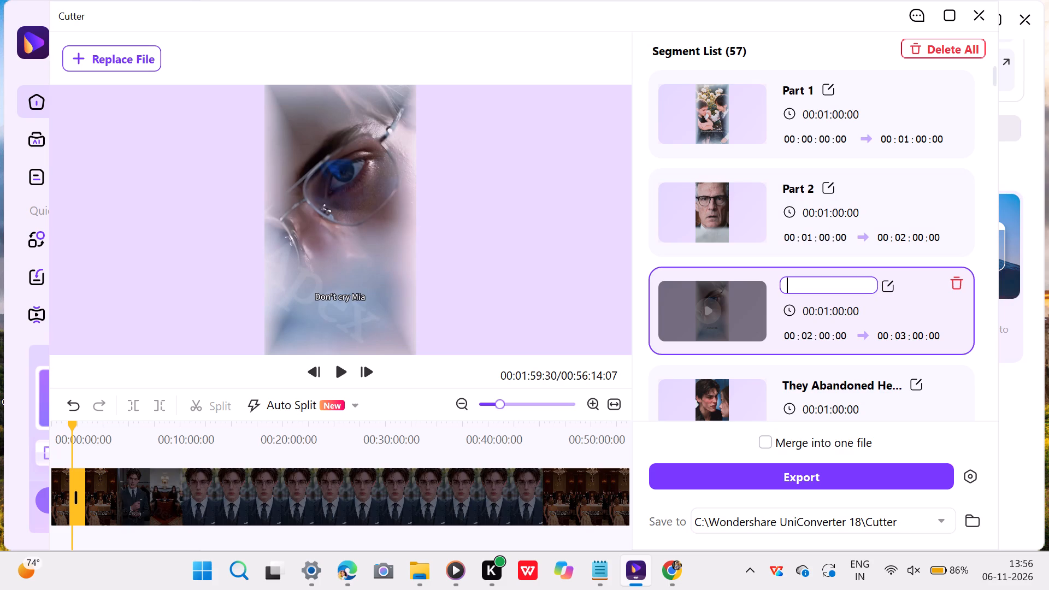
key(ctrl+v)
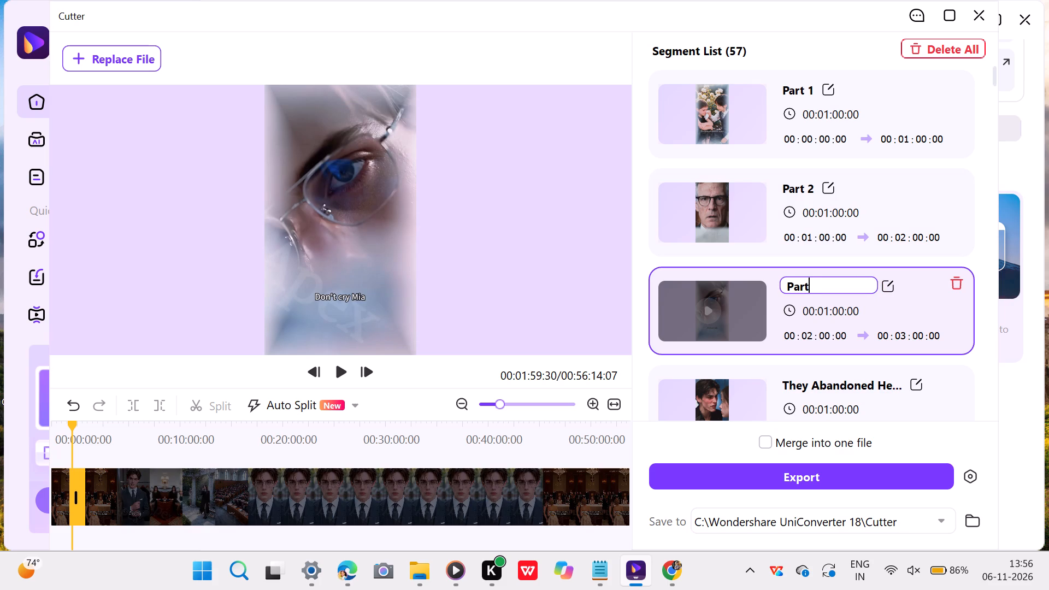
key(space)
text(3)
key(Return)
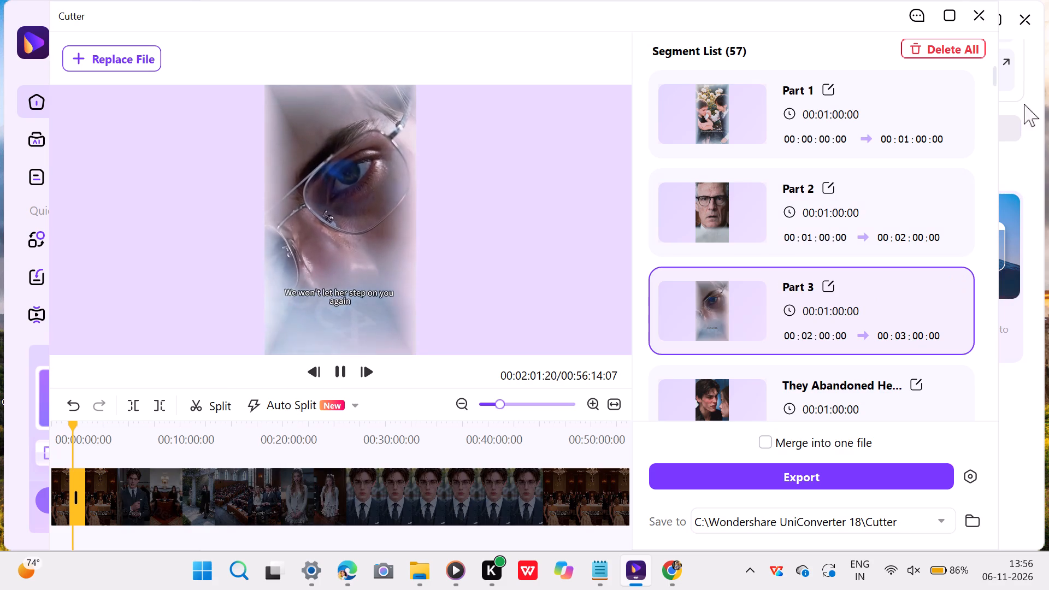
Rename the fourth segment, 00:03:00:00 to 00:04:00:00, as "Part 4" using the copied word.
click(919, 377)
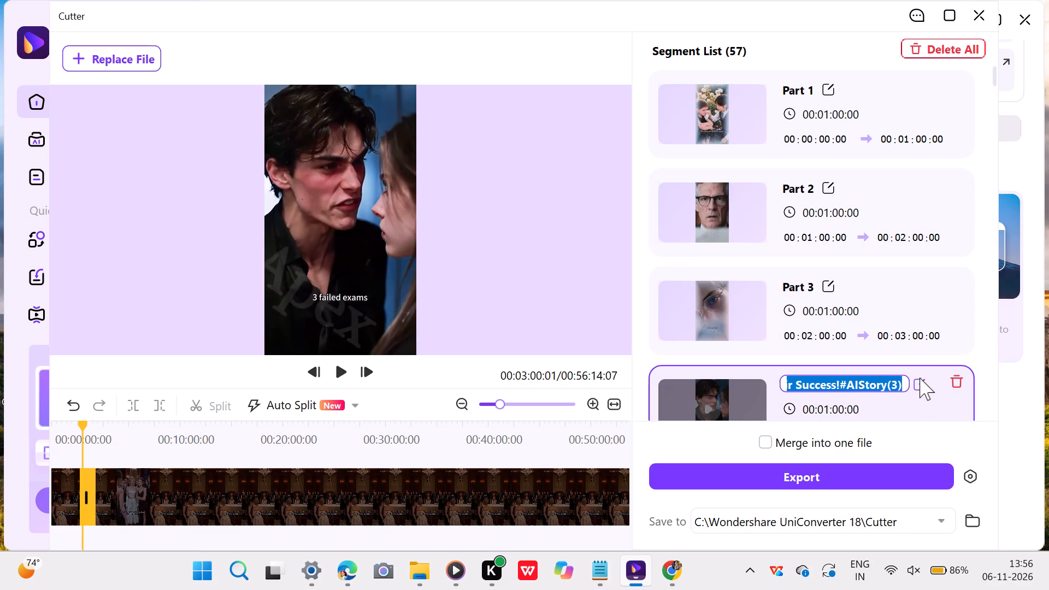
key(BackSpace)
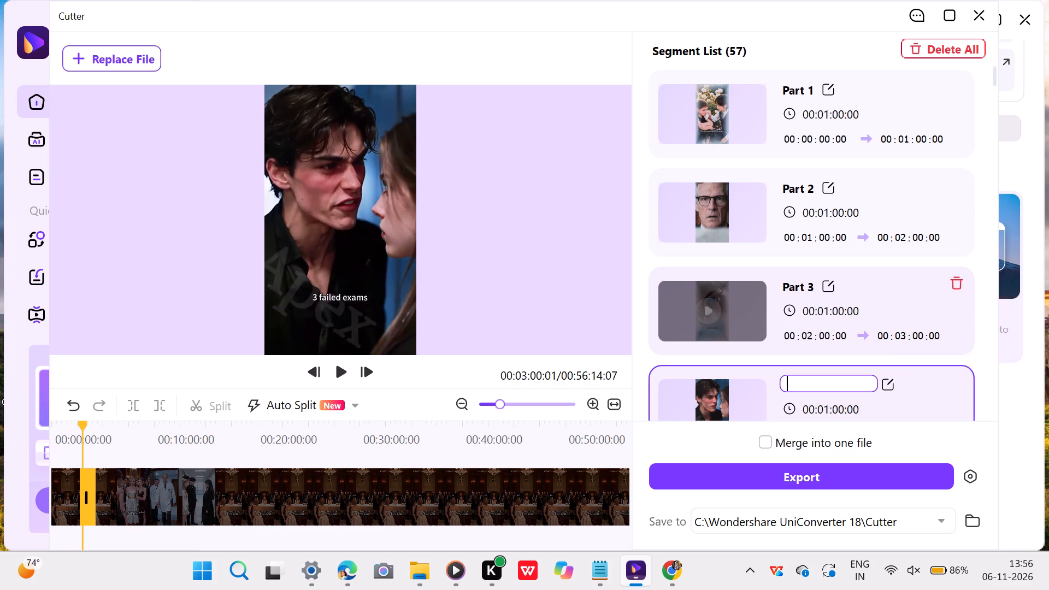
key(ctrl+v)
key(4)
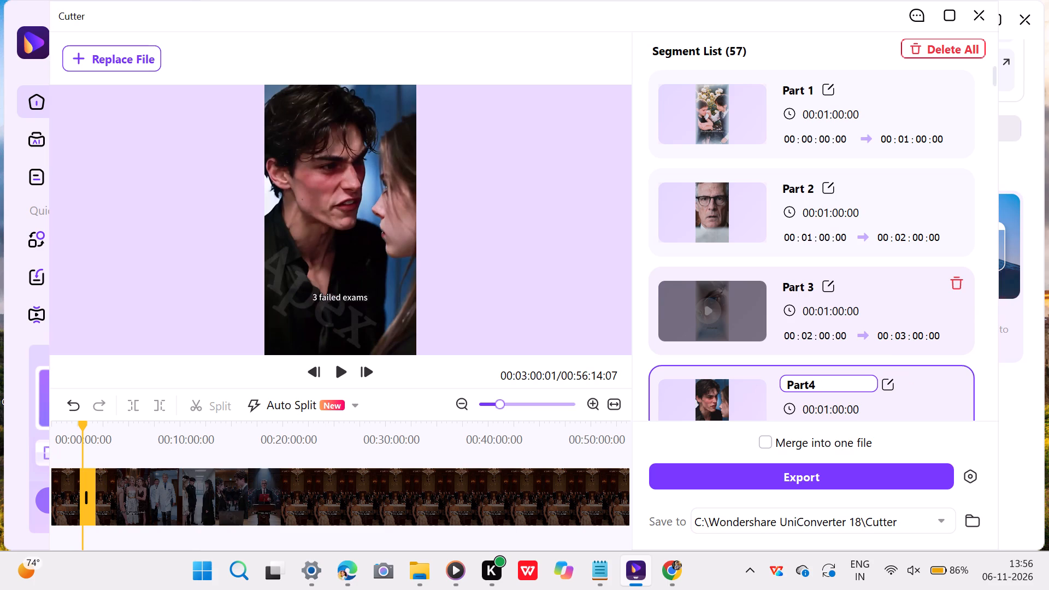
key(BackSpace)
key(space)
text(4)
key(Return)
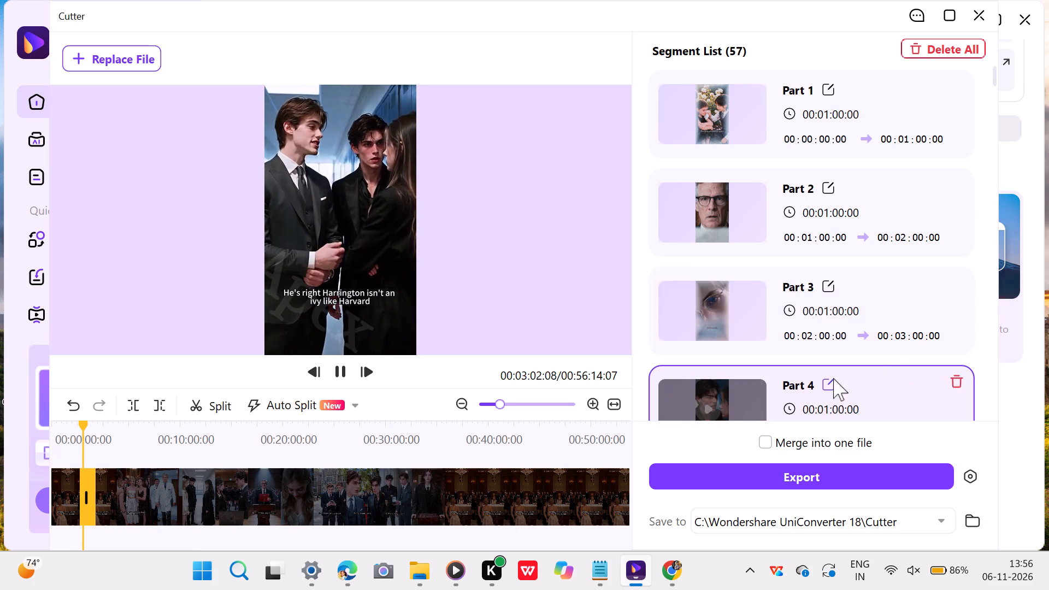
Rename the fifth segment, 00:04:00:00 to 00:05:00:00, as "Part 5" using the copied word.
scroll(914, 316, down, 2)
scroll(885, 298, up, 3)
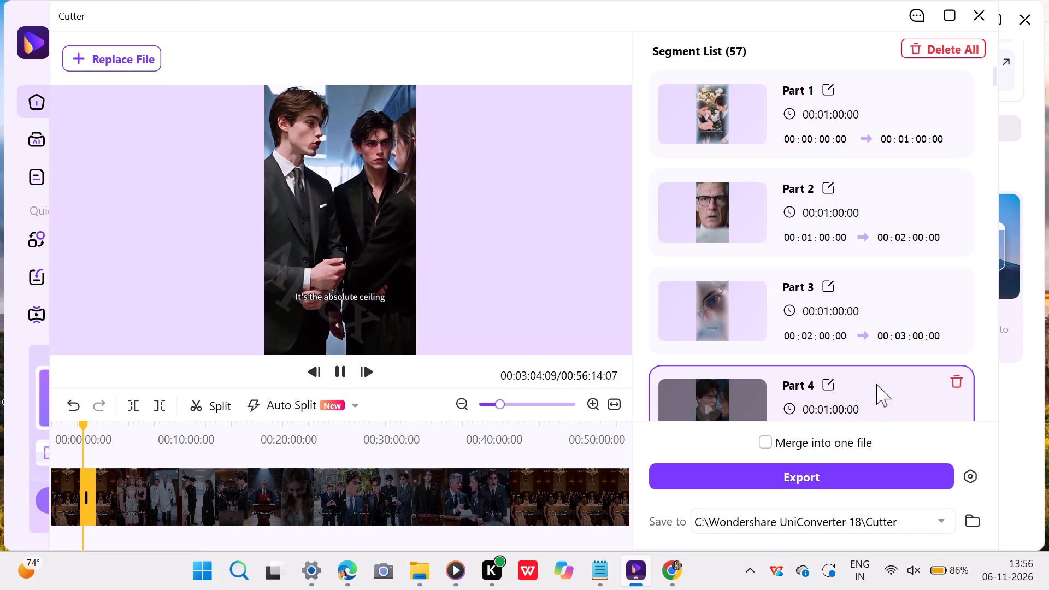
scroll(874, 366, down, 1)
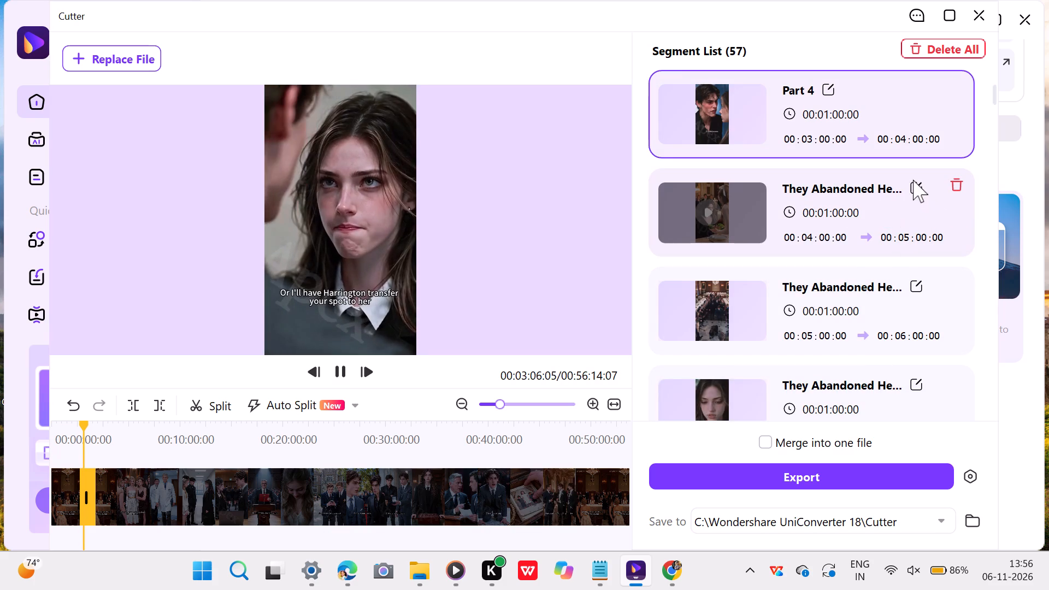
click(911, 178)
click(914, 184)
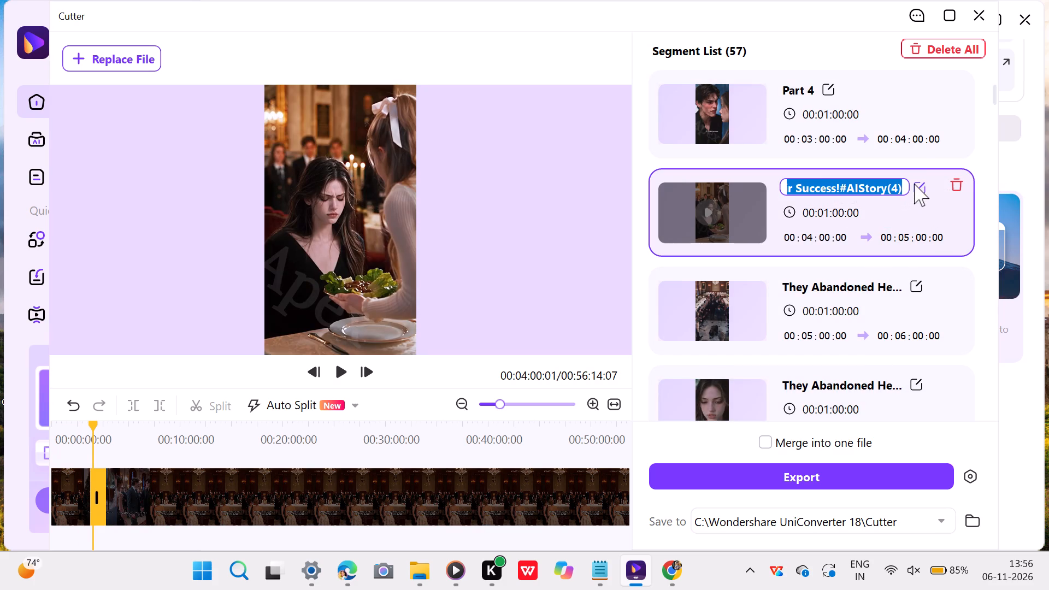
key(BackSpace)
key(ctrl+v)
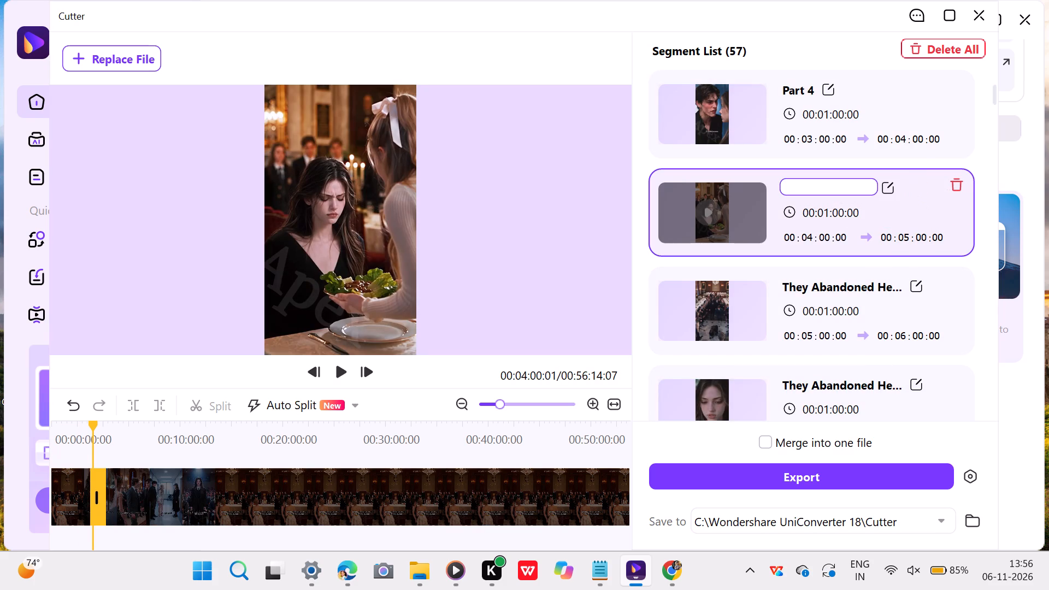
key(space)
text(5)
key(Return)
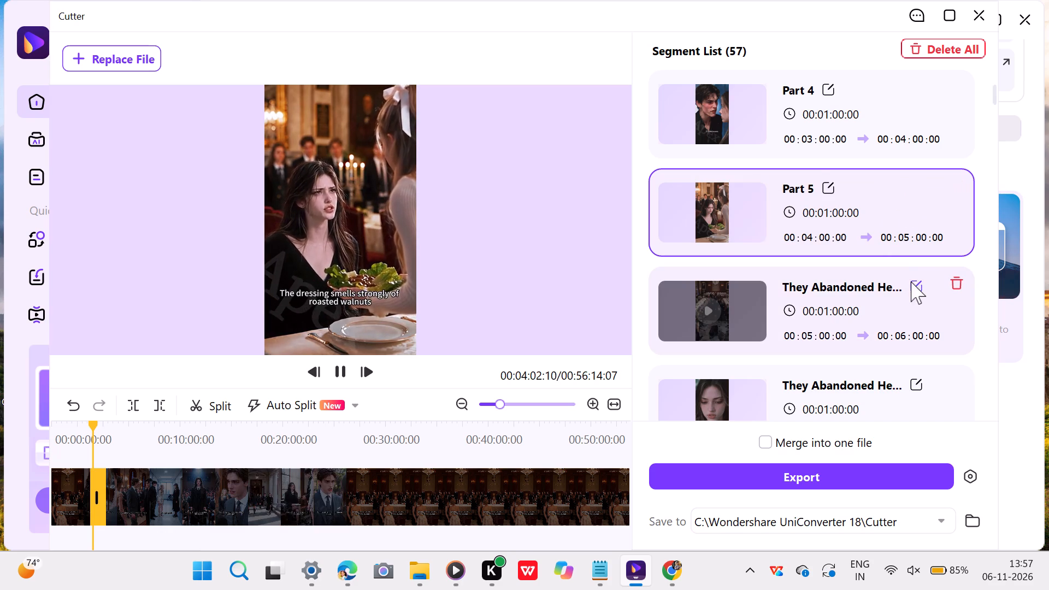
Rename the sixth segment, 00:05:00:00 to 00:06:00:00, as "Part 6" using the copied word.
click(911, 281)
key(BackSpace)
key(ctrl+v)
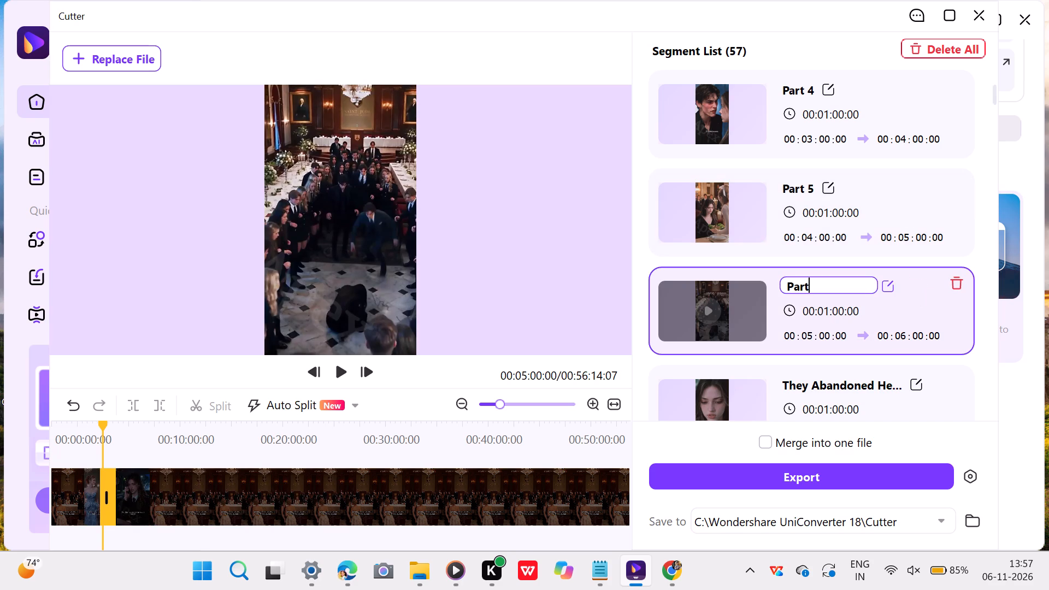
key(space)
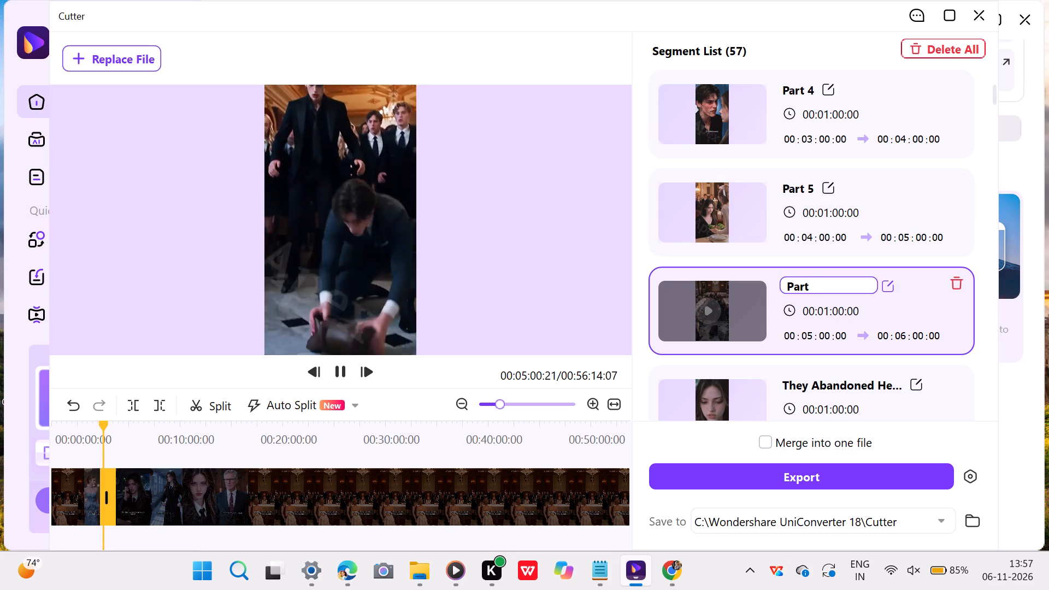
key(5)
key(BackSpace)
key(6)
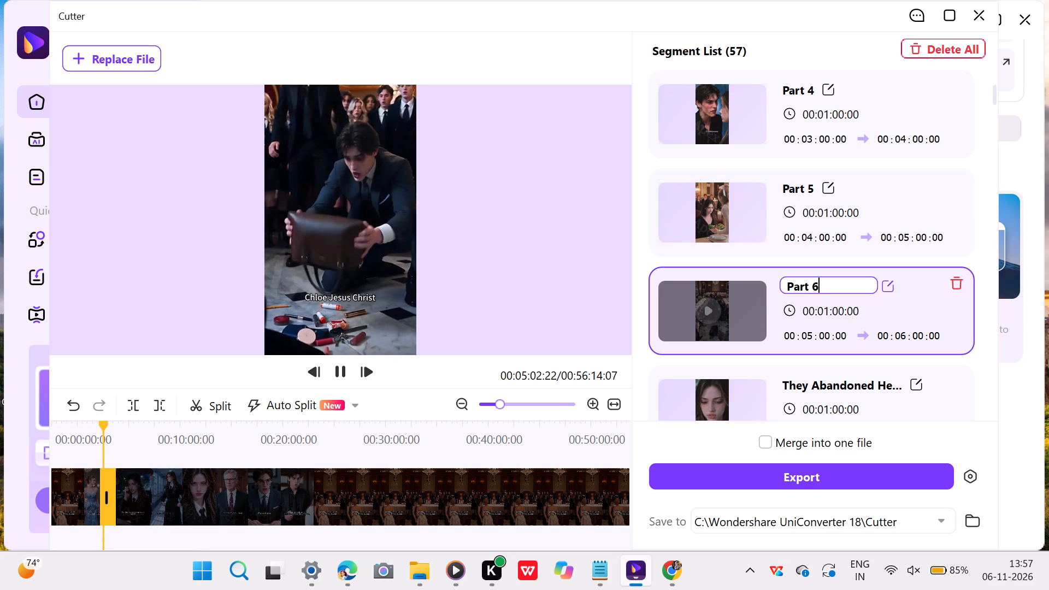
key(Return)
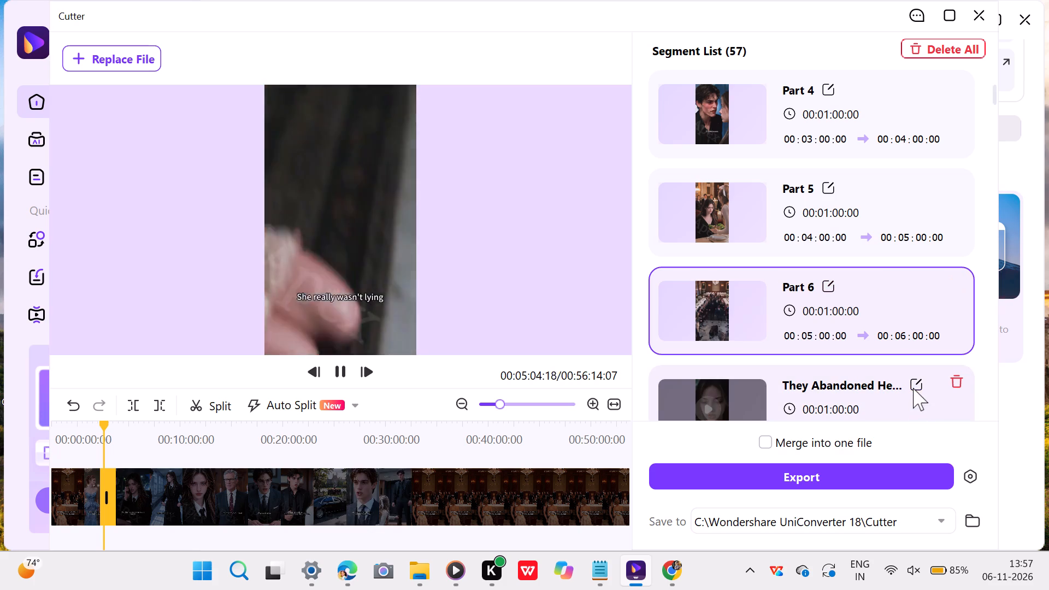
Rename the seventh segment, 00:06:00:00 to 00:07:00:00, as "Part 7" using the copied word.
click(913, 387)
key(BackSpace)
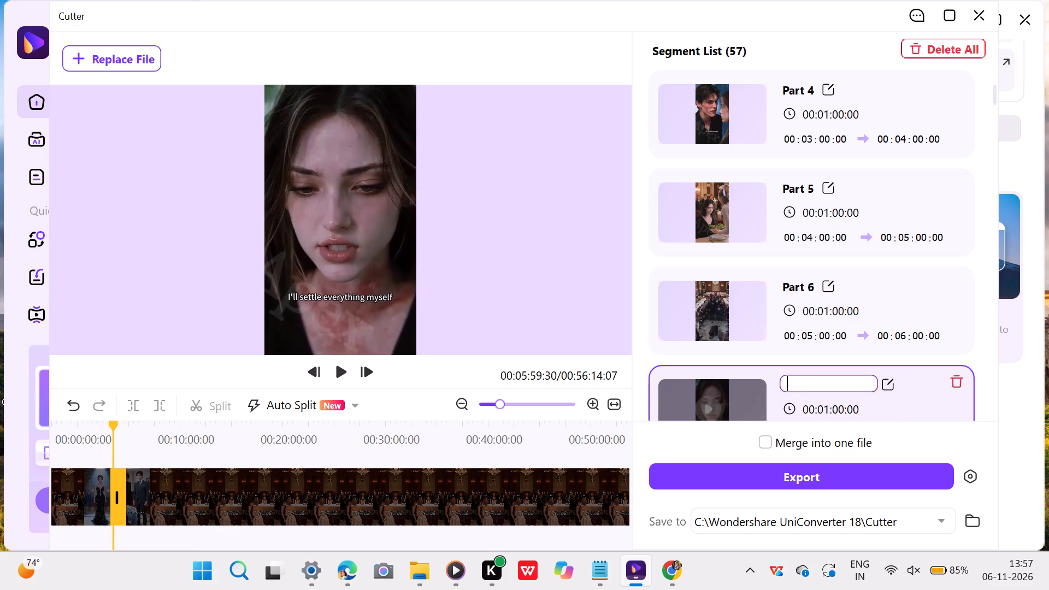
key(ctrl+v)
key(space)
text(7)
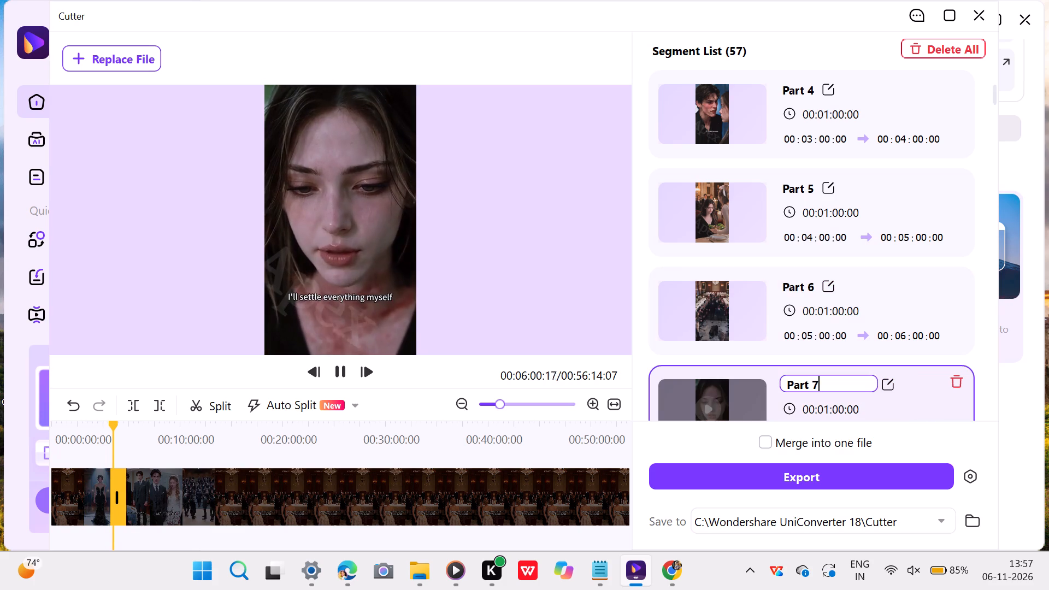
key(Return)
Rename the eighth segment, 00:07:00:00 to 00:08:00:00, as "Part 8" using the copied word.
scroll(852, 324, down, 5)
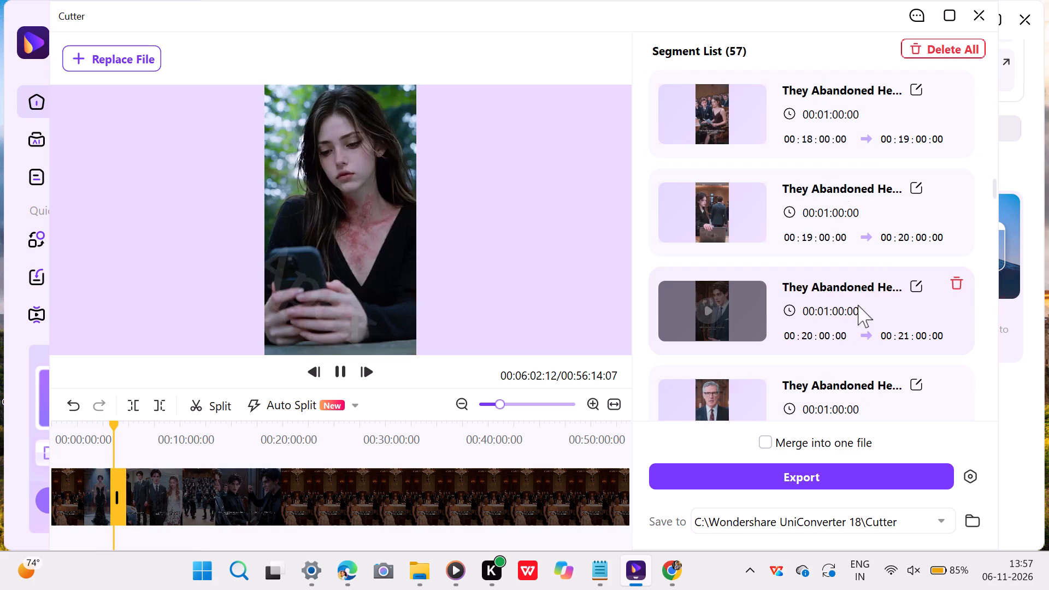
scroll(878, 143, up, 5)
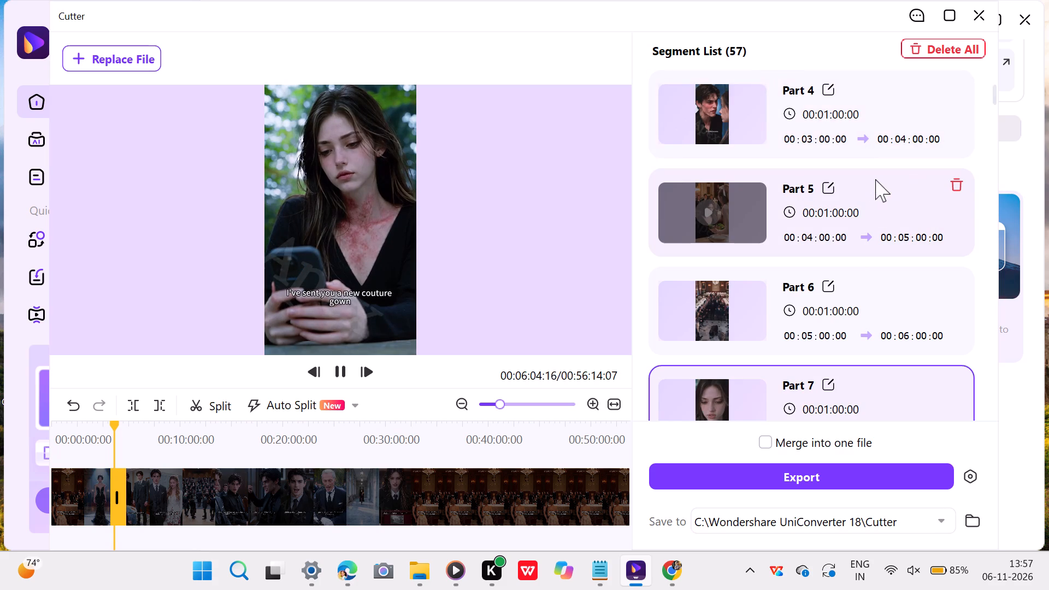
scroll(879, 243, down, 1)
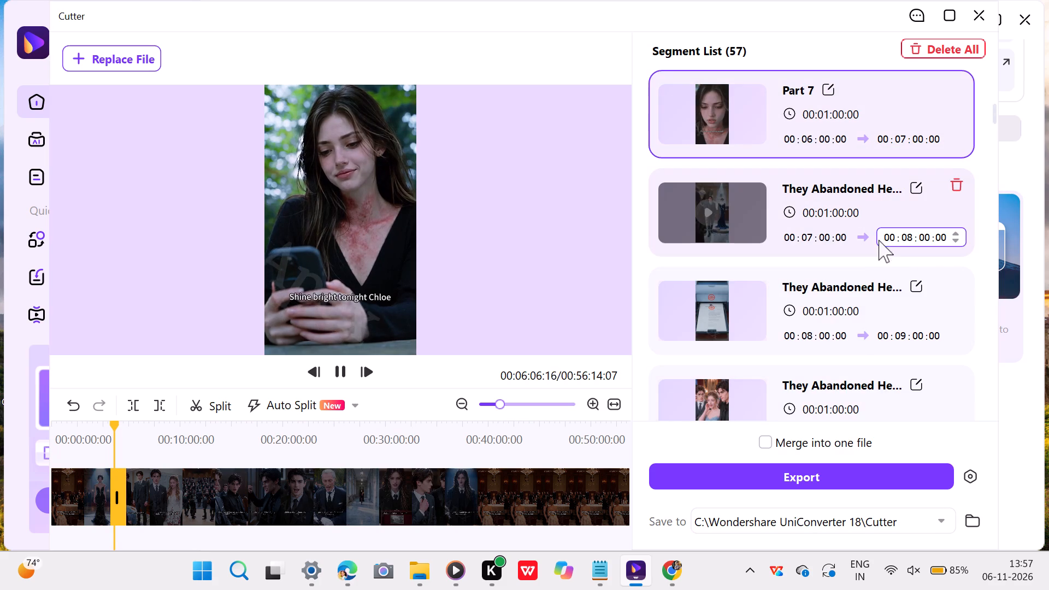
click(917, 183)
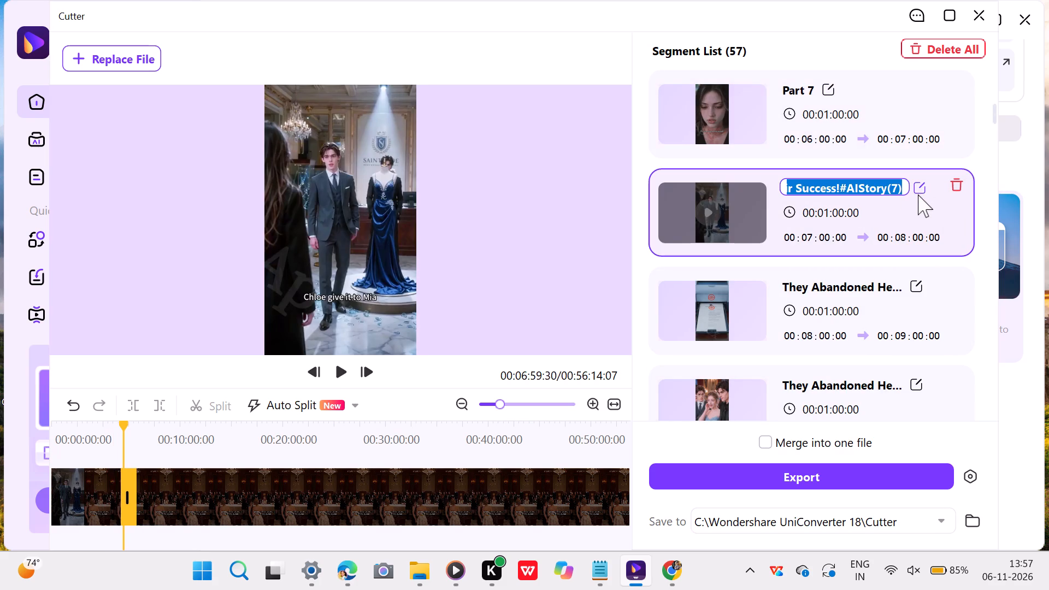
key(BackSpace)
key(ctrl+v)
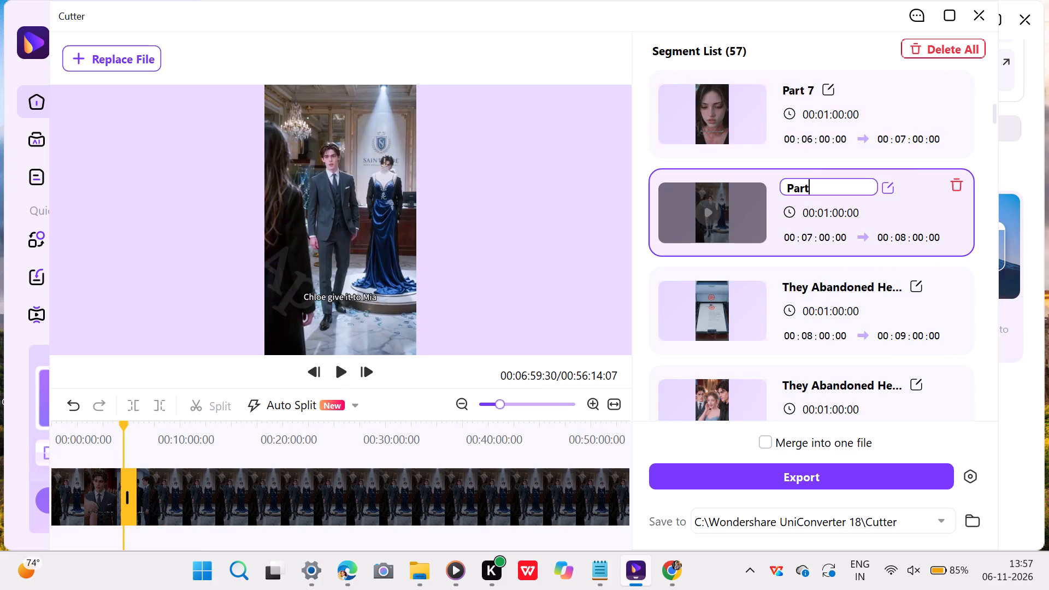
key(8)
key(BackSpace)
key(space)
text(8)
key(Return)
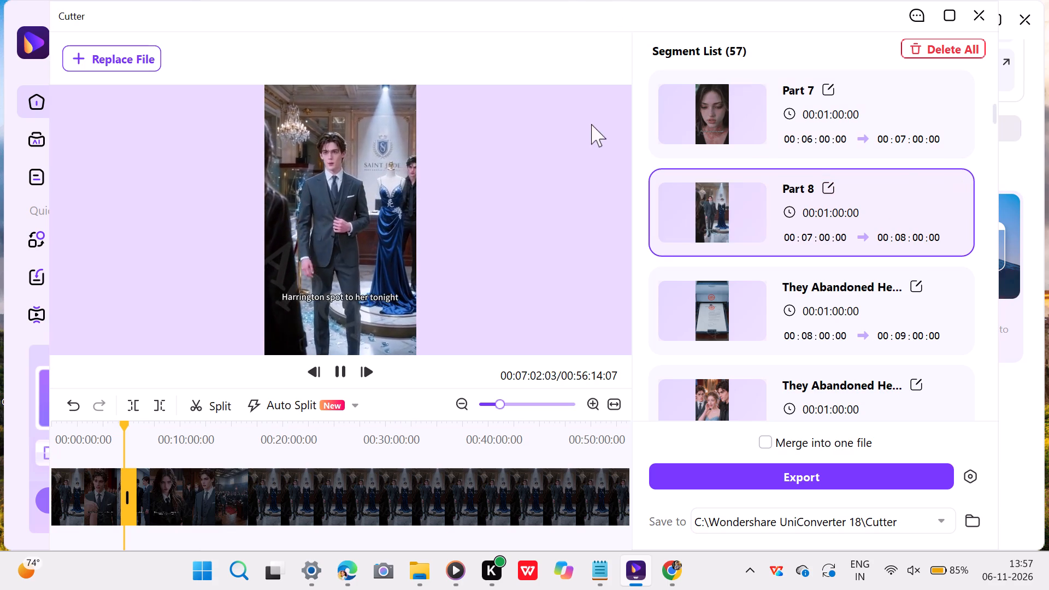
Rename the ninth segment, 00:08:00:00 to 00:09:00:00, as "Part 9" using the copied word.
click(923, 286)
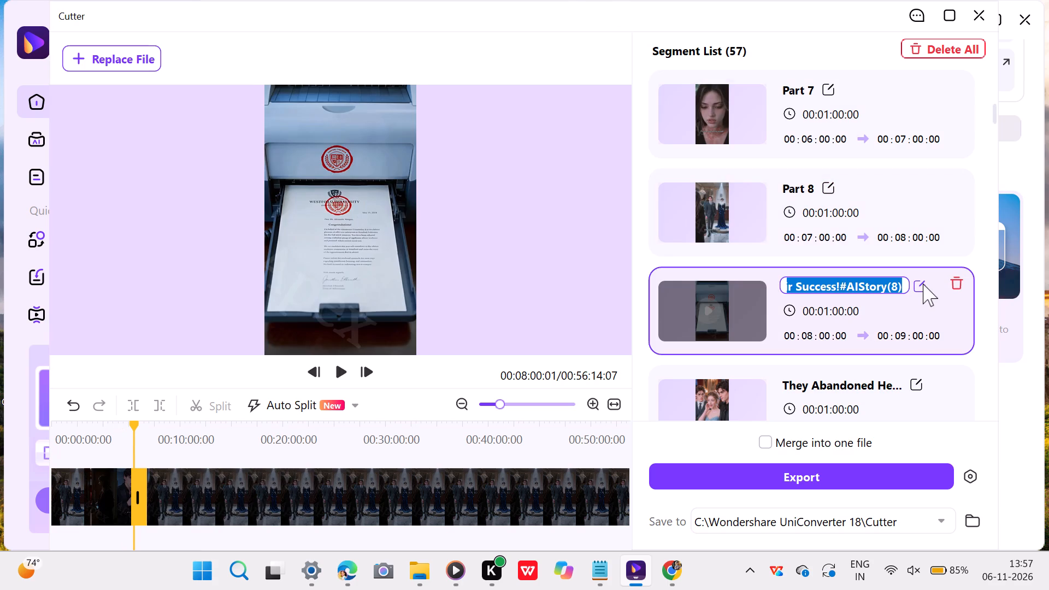
key(BackSpace)
key(ctrl+v)
key(space)
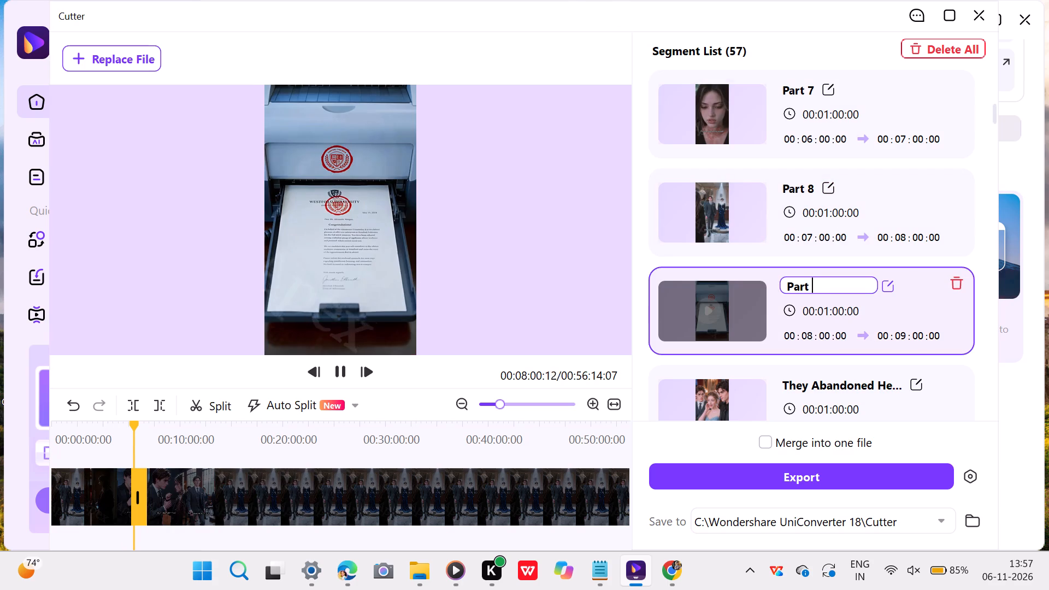
text(9)
key(Return)
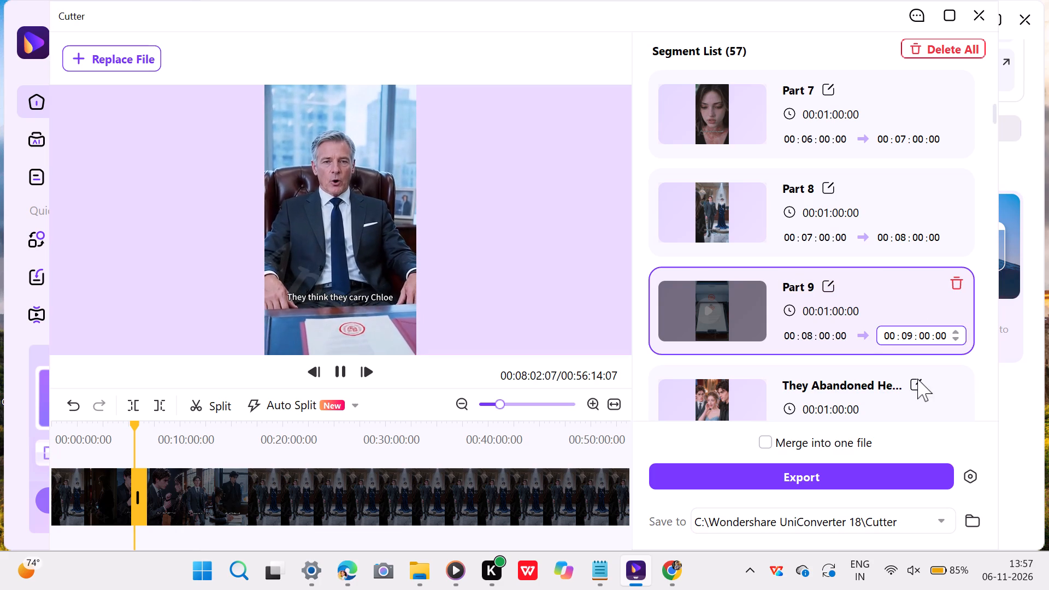
Rename the tenth segment, 00:09:00:00 to 00:10:00:00, as "Part 10" using the copied word.
click(923, 387)
key(BackSpace)
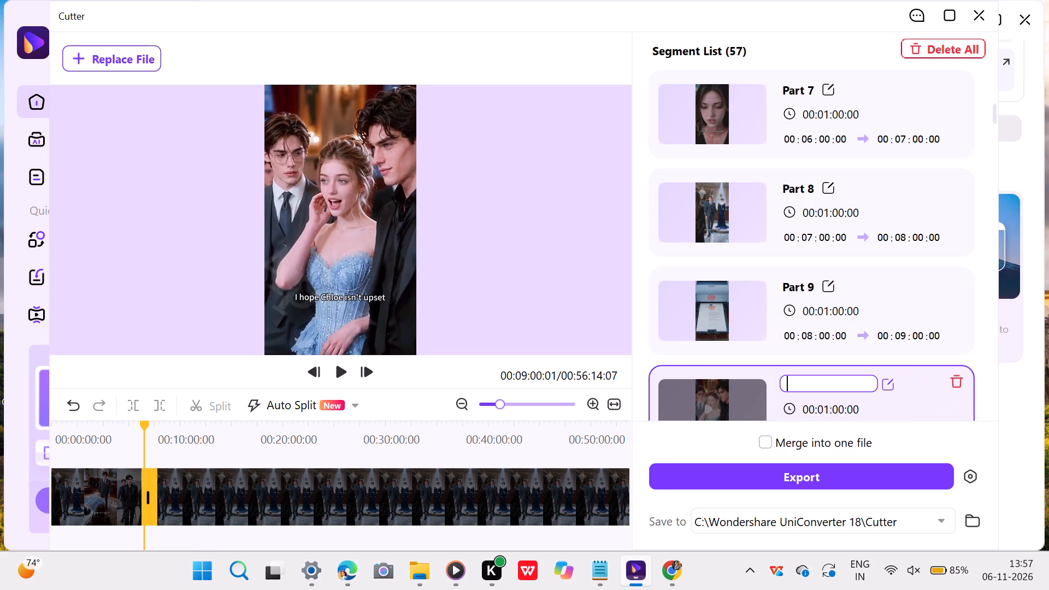
key(ctrl+v)
key(space)
text(10)
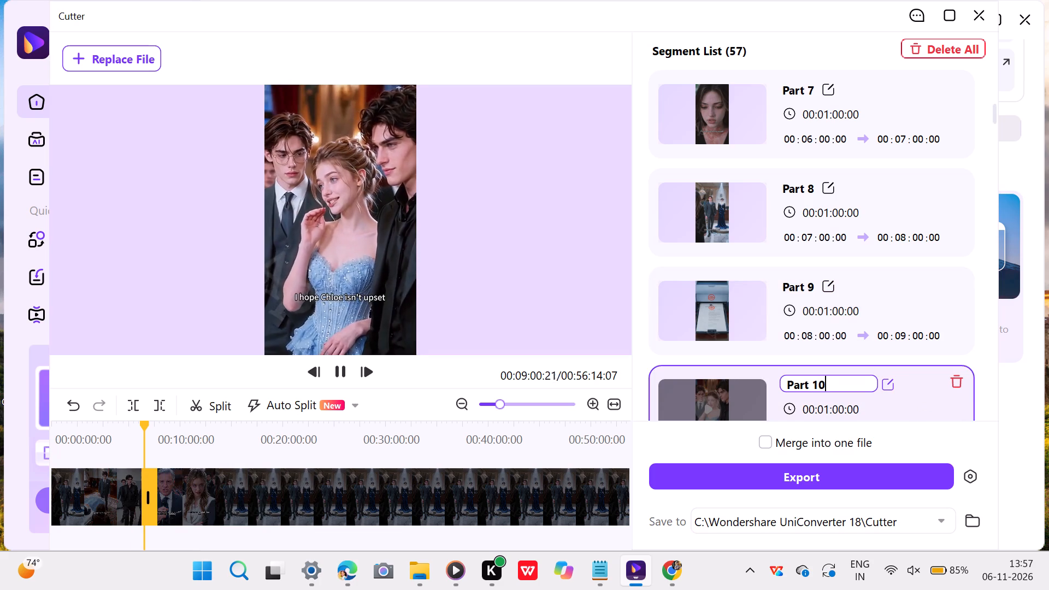
key(Return)
Rename the eleventh segment, 00:10:00:00 to 00:11:00:00, as "Part 11" using the copied word.
scroll(935, 339, down, 1)
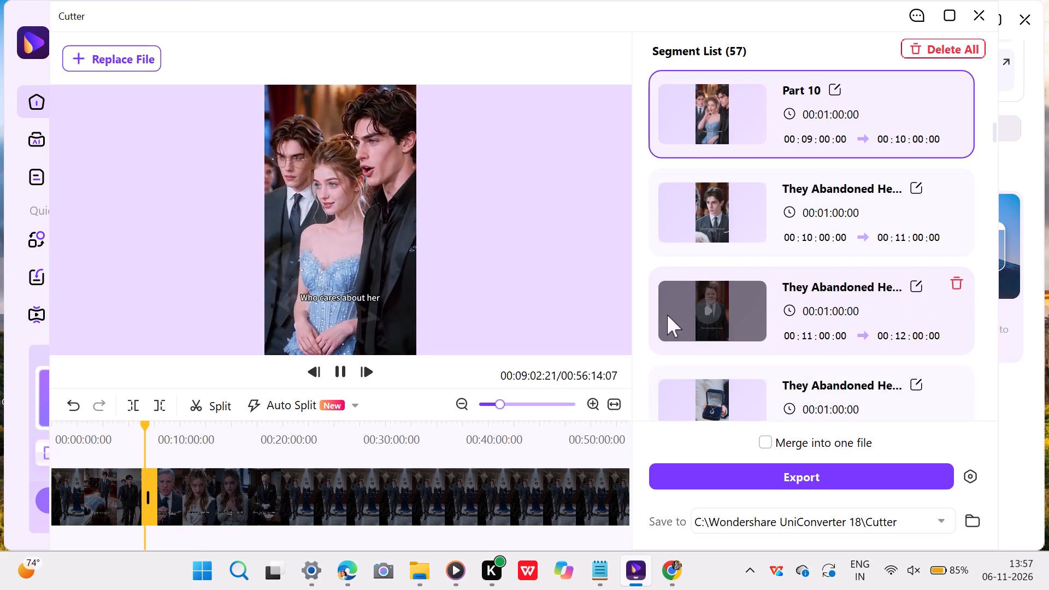
scroll(834, 314, down, 2)
scroll(832, 287, up, 4)
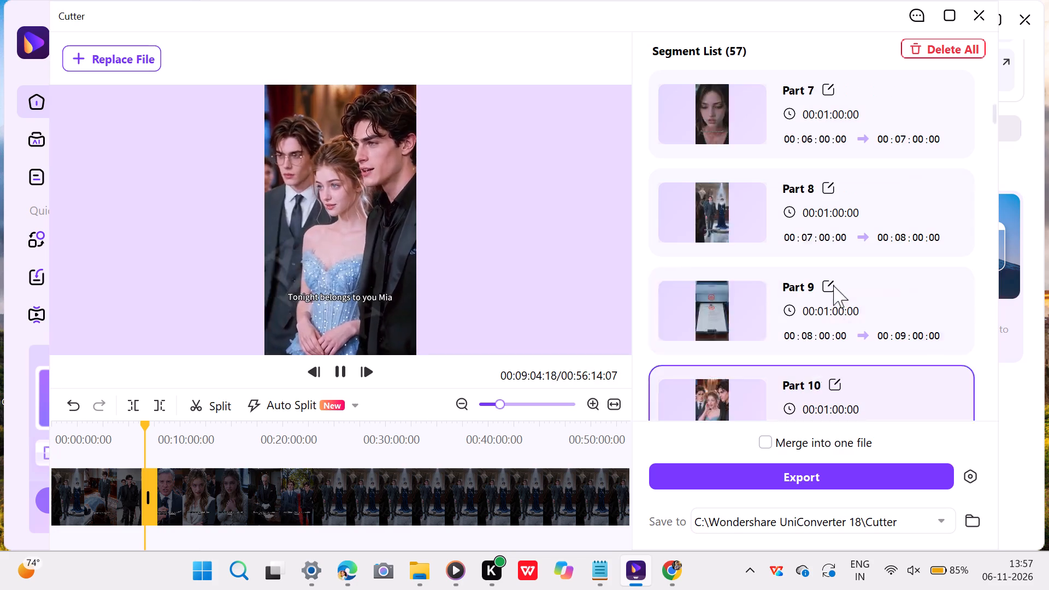
scroll(857, 314, down, 1)
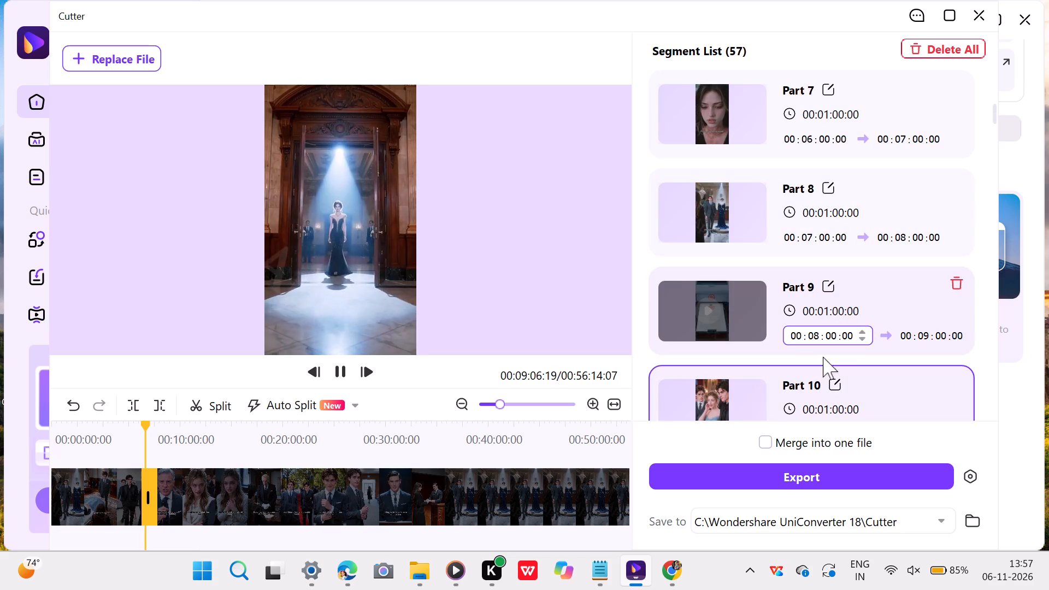
scroll(816, 370, down, 2)
scroll(846, 234, up, 1)
scroll(885, 267, up, 3)
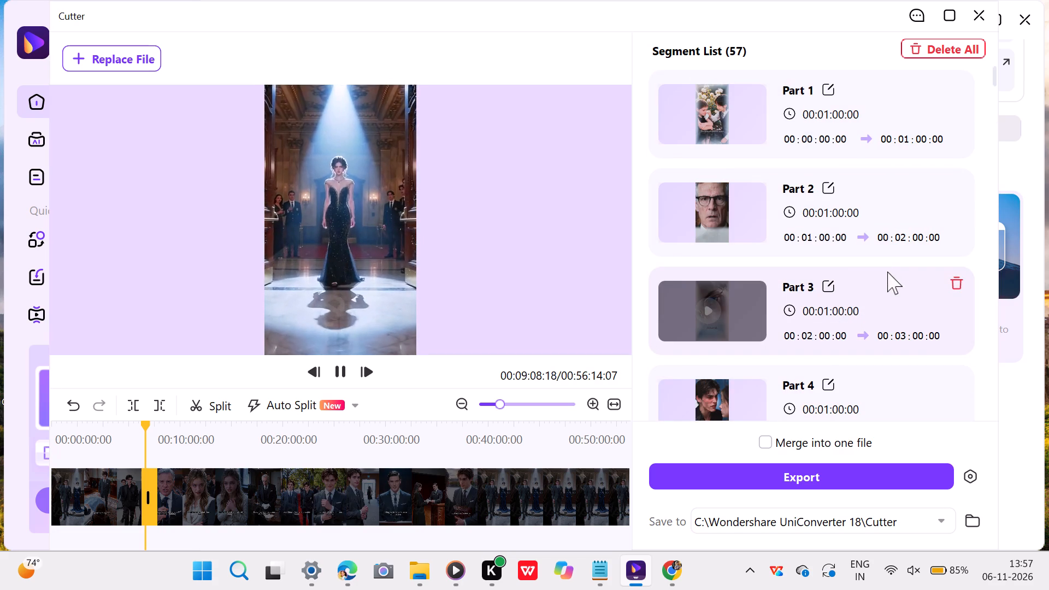
scroll(867, 324, down, 3)
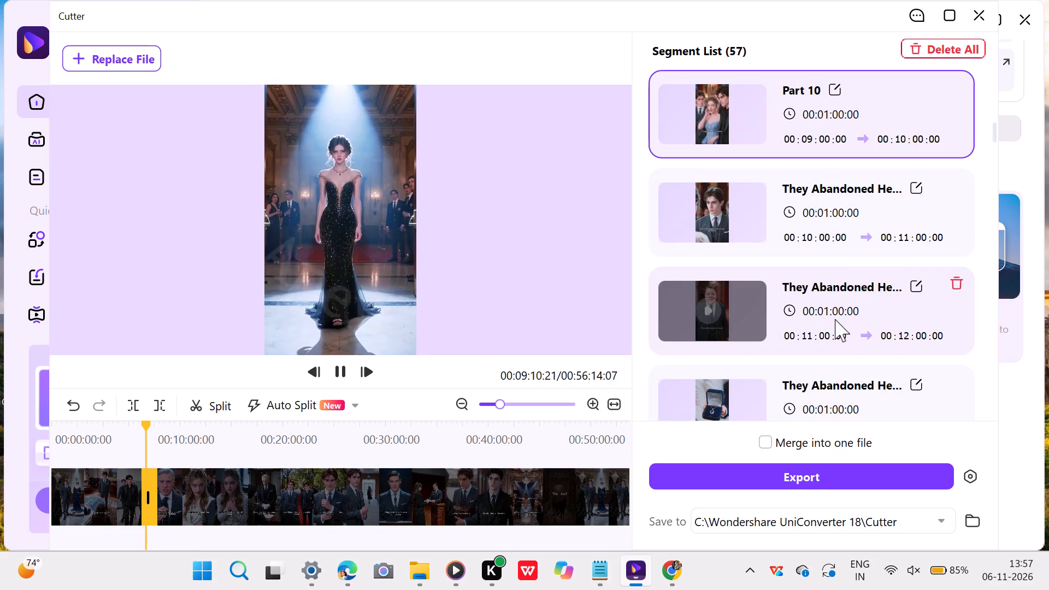
click(915, 185)
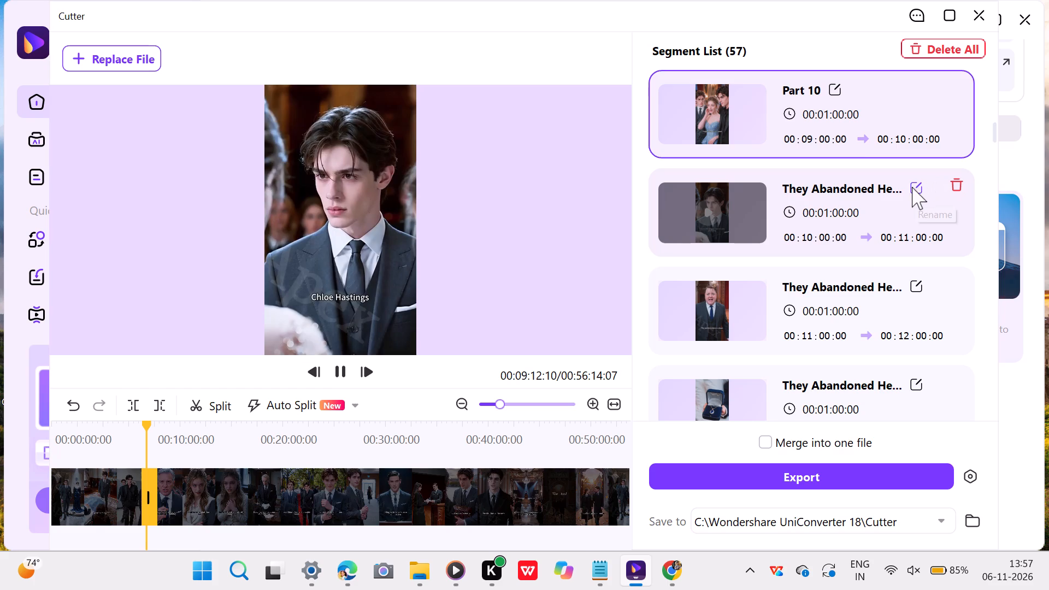
key(BackSpace)
key(ctrl+v)
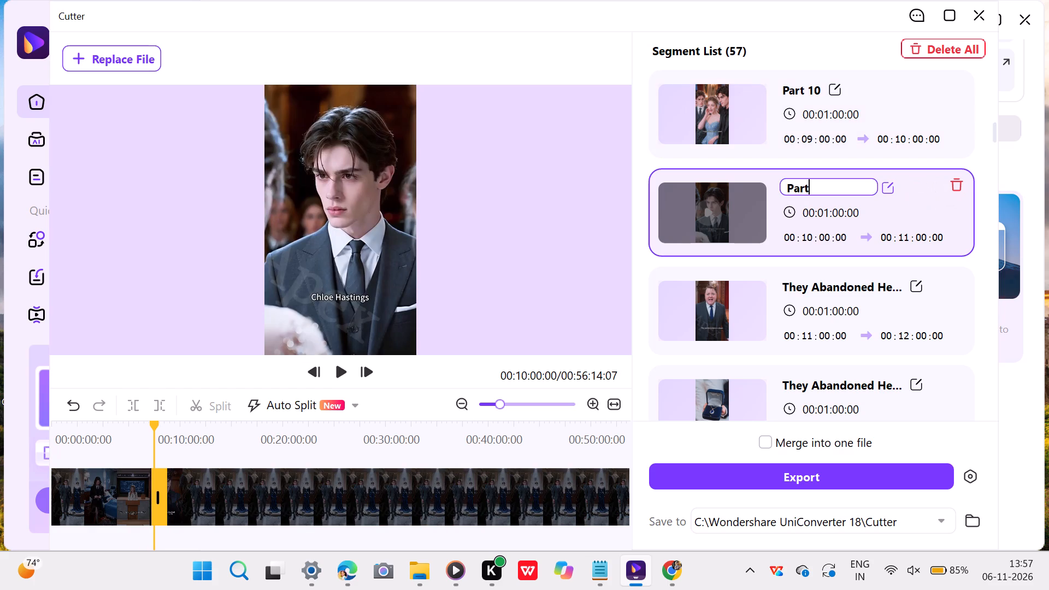
text(n)
key(space)
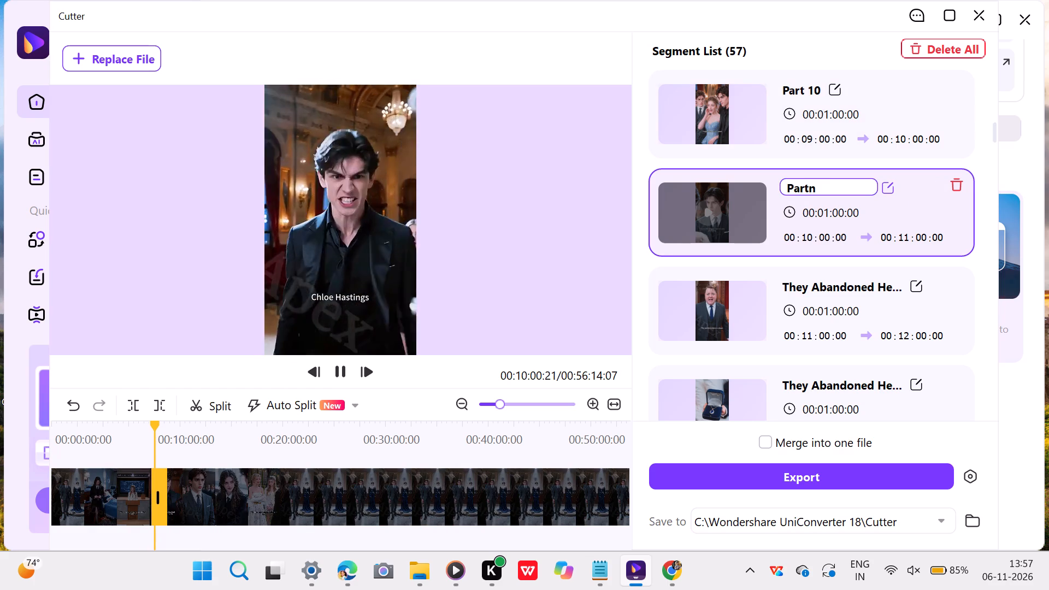
key(BackSpace)
key(BackSpace)
key(space)
text(11)
key(Return)
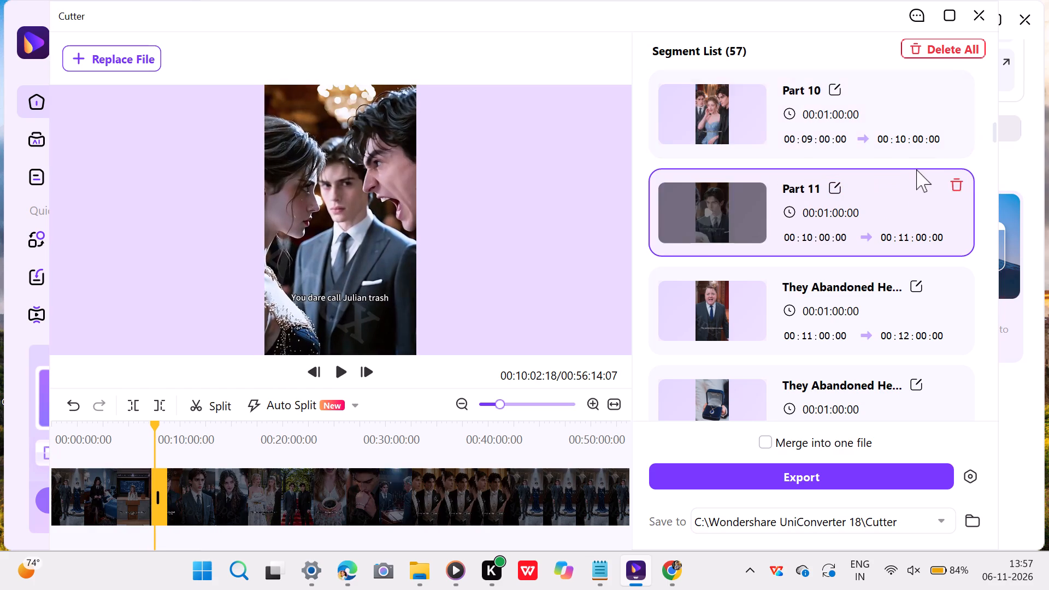
Review the names of the already renamed segments in the segment list, from Part 1 through Part 11.
scroll(913, 169, up, 2)
right_click(913, 169)
scroll(899, 285, down, 3)
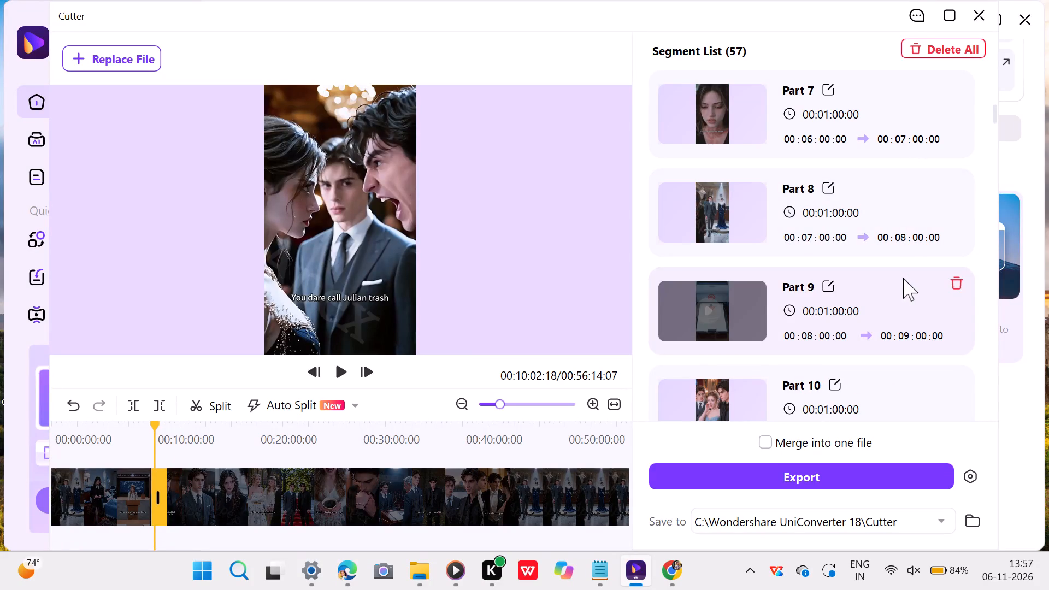
scroll(907, 272, up, 4)
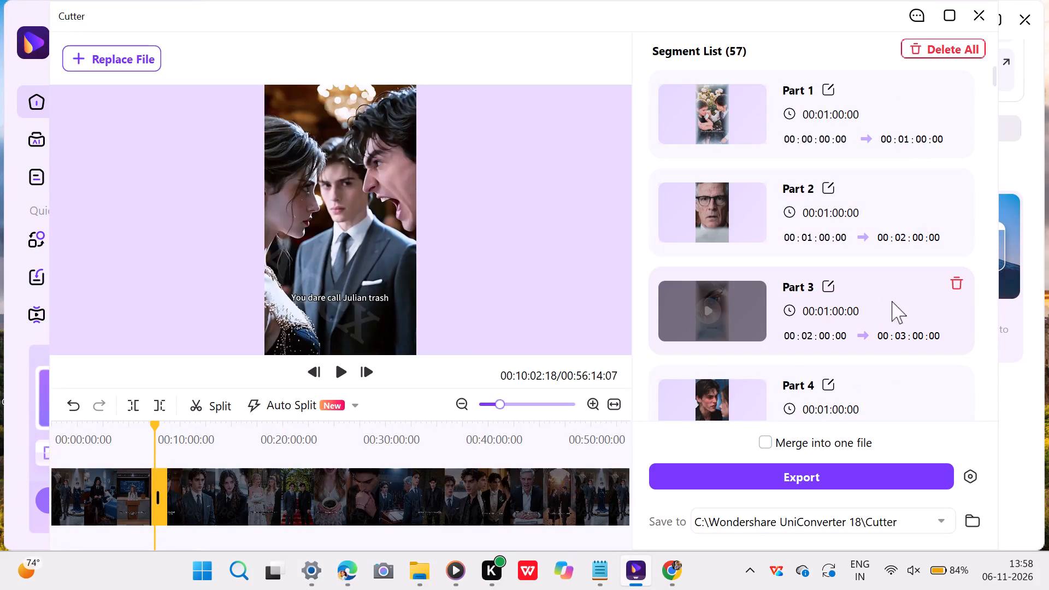
scroll(865, 273, down, 1)
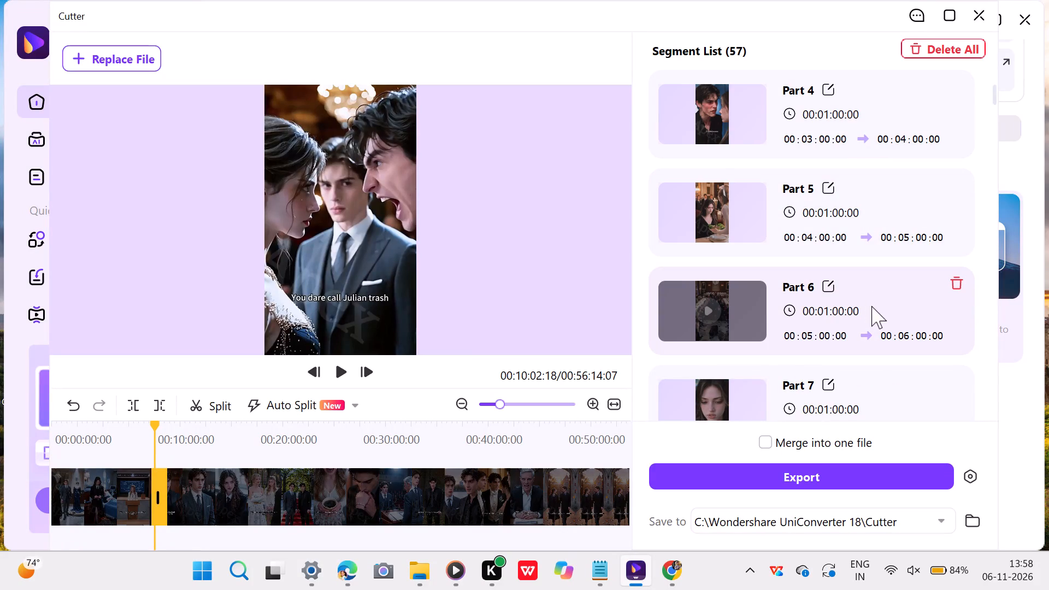
scroll(895, 317, down, 2)
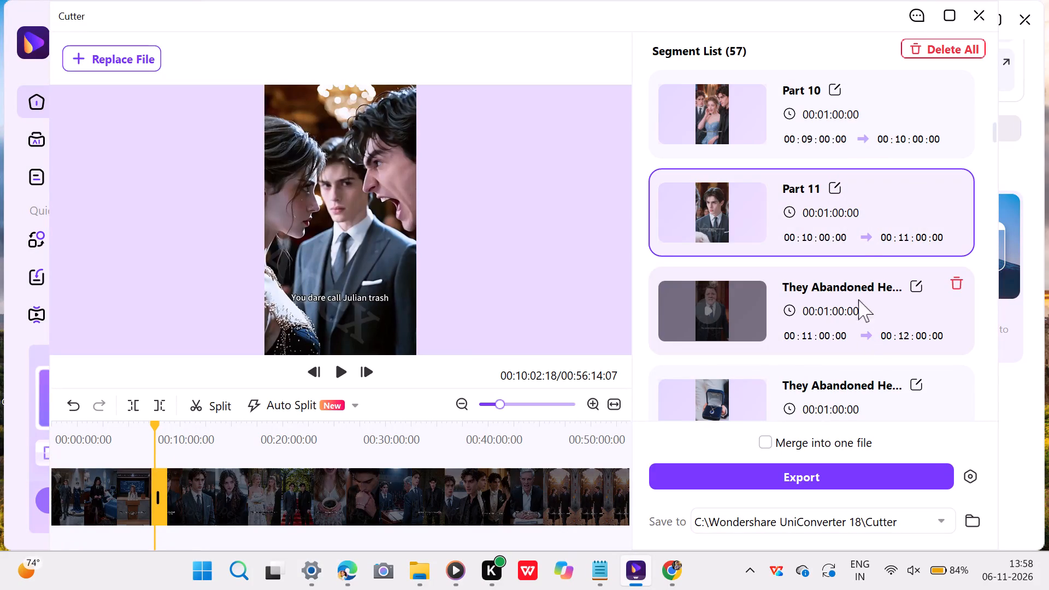
scroll(912, 180, up, 1)
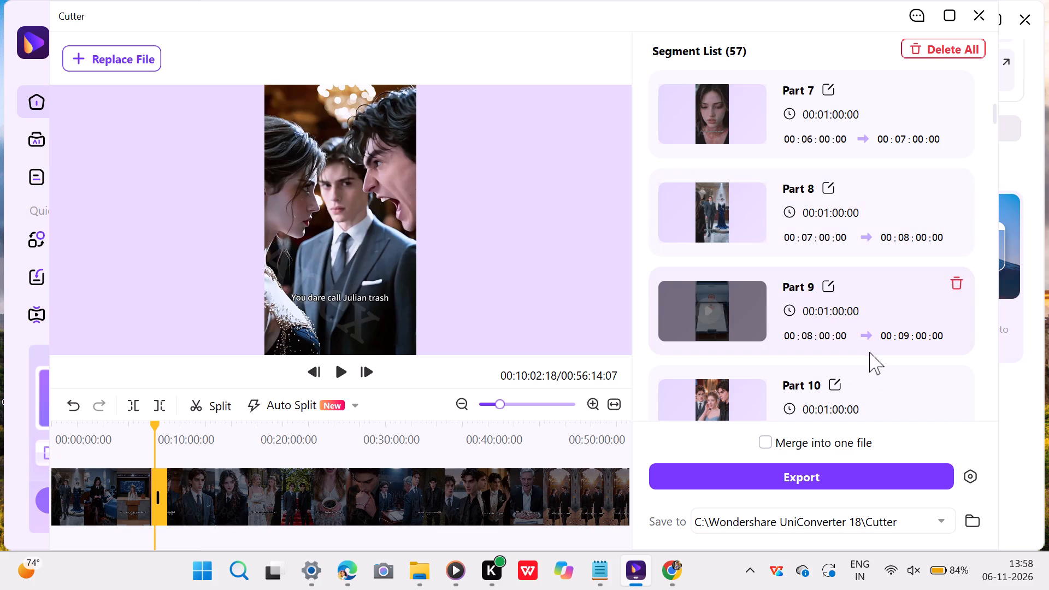
scroll(870, 357, down, 2)
scroll(821, 204, up, 3)
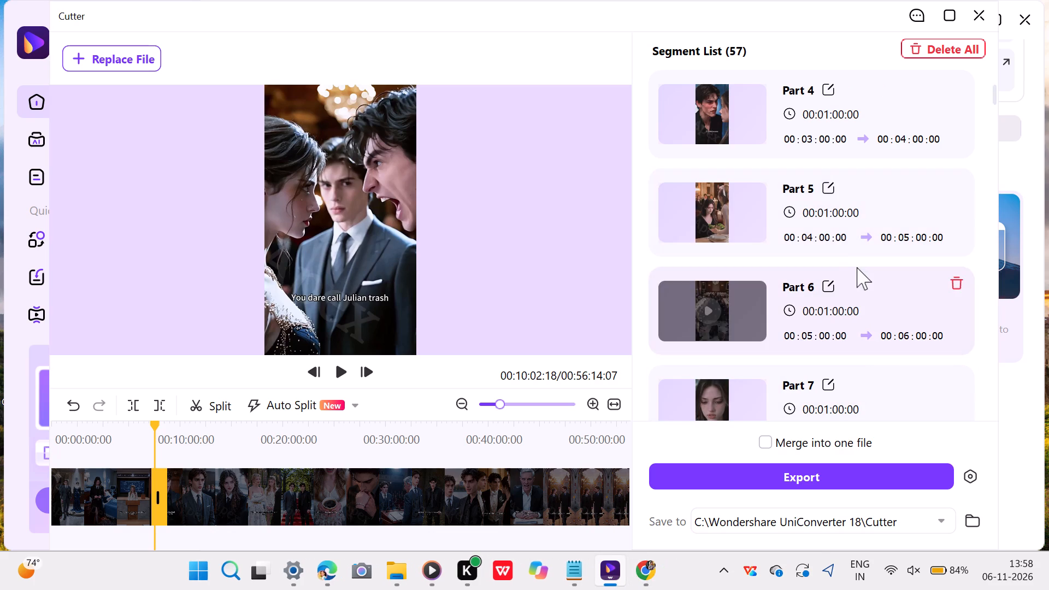
Rename the twelfth segment, 00:11:00:00 to 00:12:00:00, as "Part 12" using the copied word.
scroll(860, 269, down, 2)
click(912, 280)
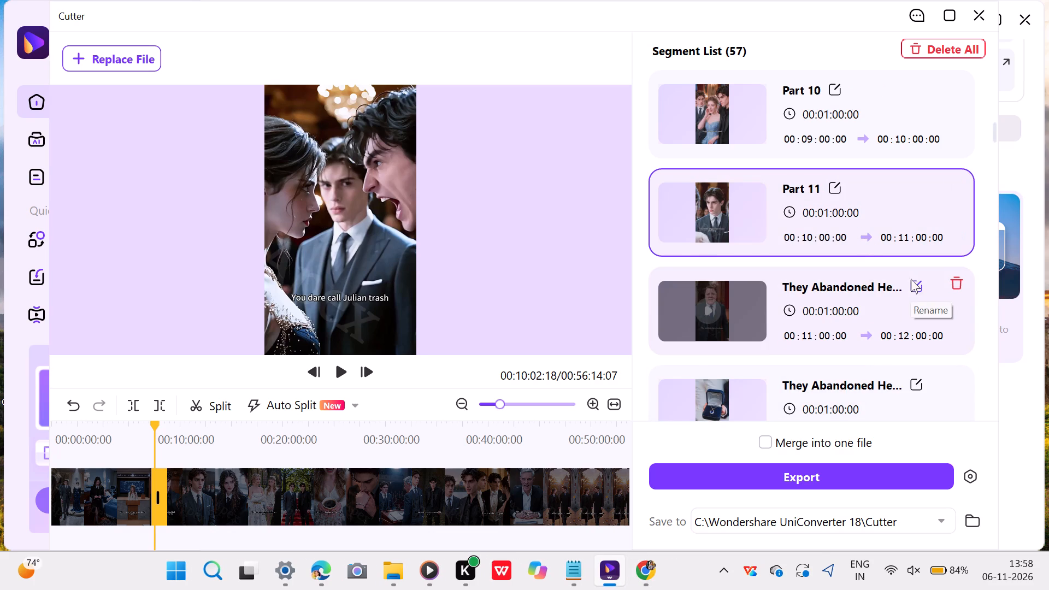
key(BackSpace)
key(ctrl+v)
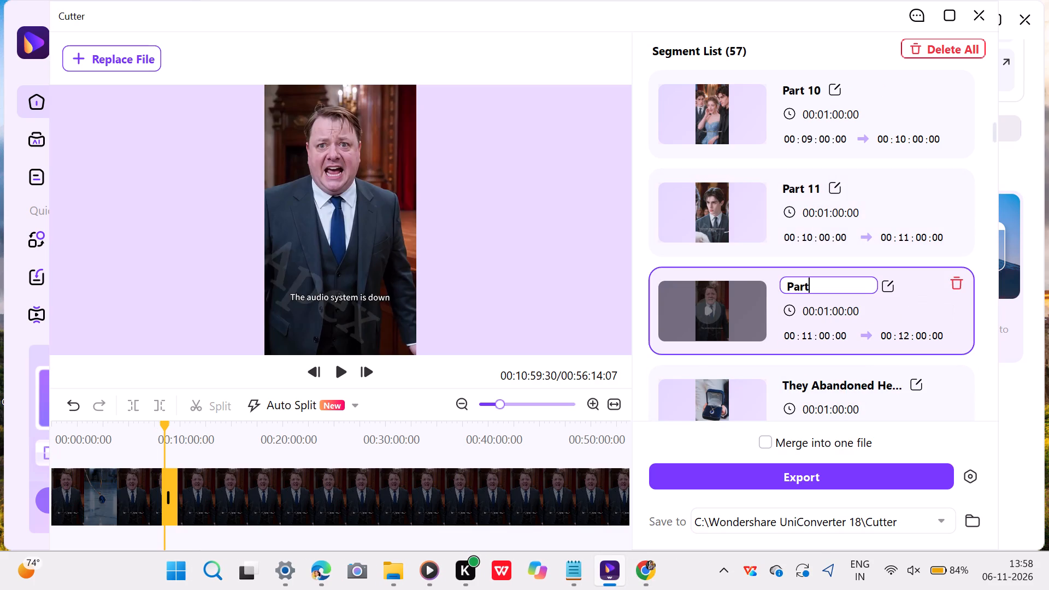
key(space)
text(12)
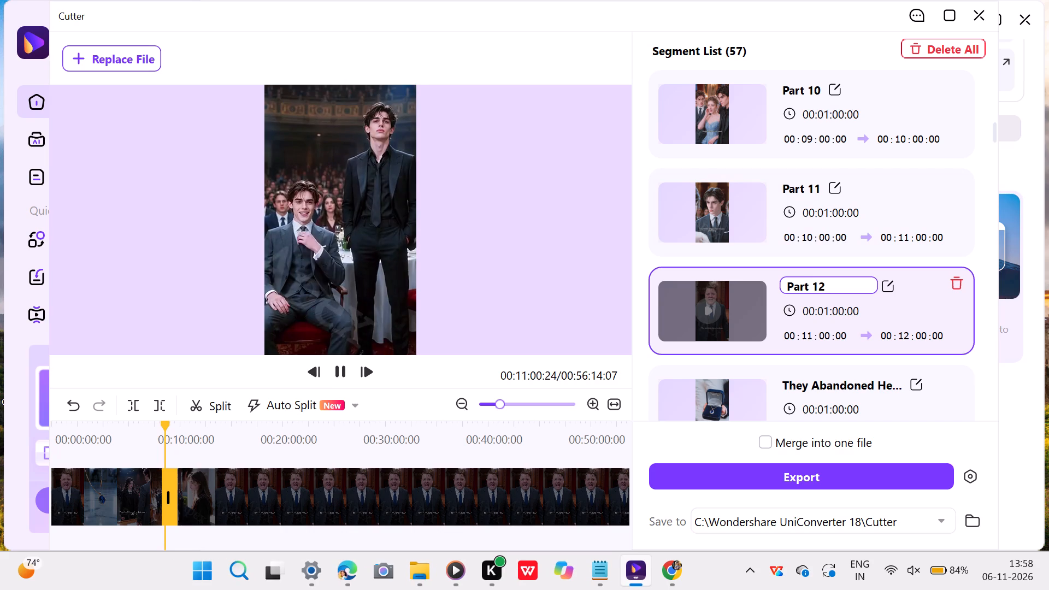
key(Return)
Rename the thirteenth segment, 00:12:00:00 to 00:13:00:00, as "Part 13" using the copied word.
click(916, 377)
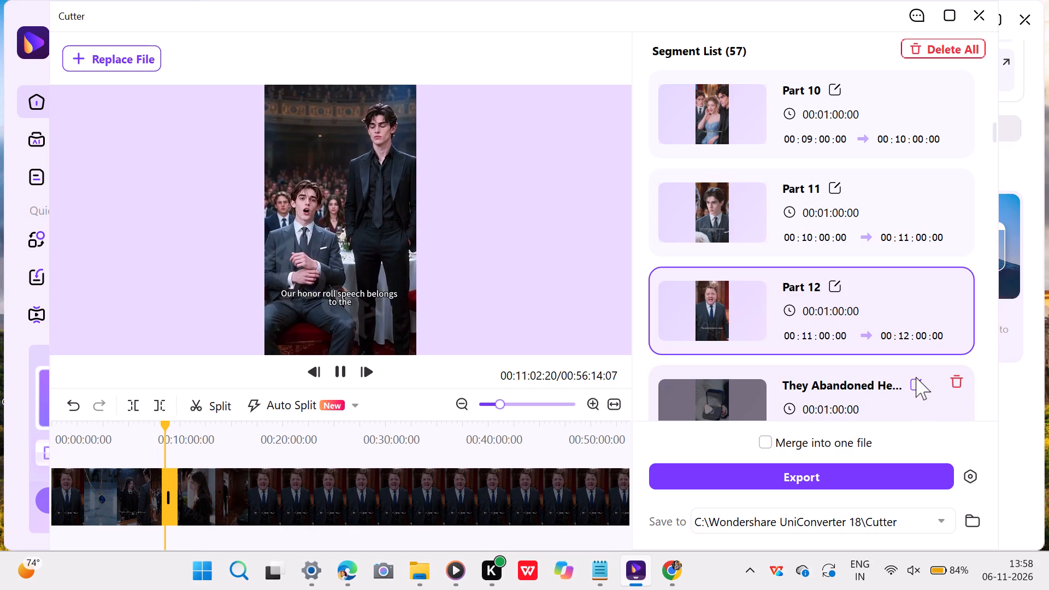
key(BackSpace)
key(ctrl+v)
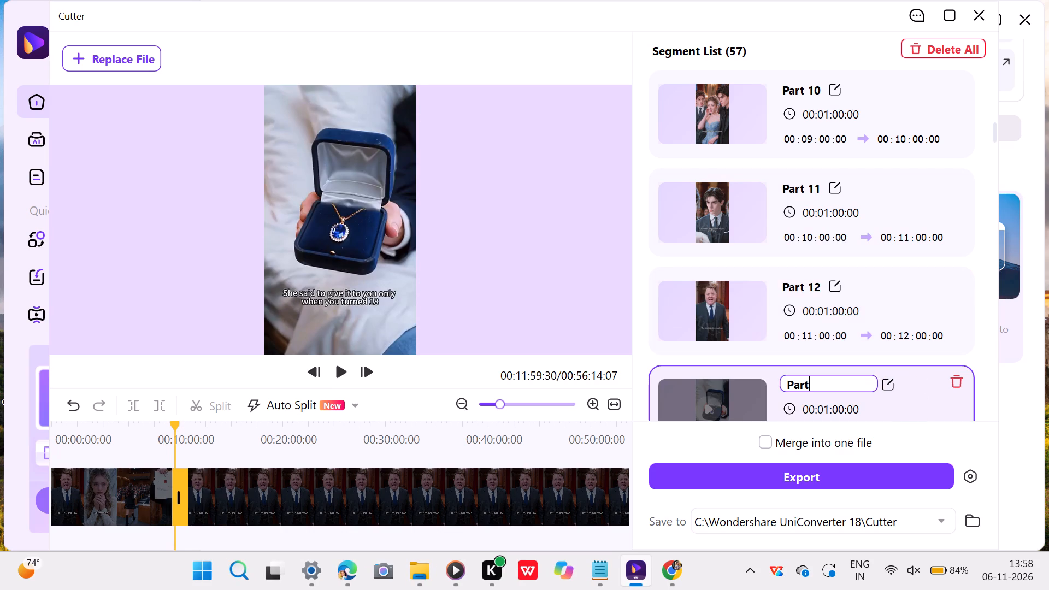
text(13)
key(BackSpace)
key(BackSpace)
key(space)
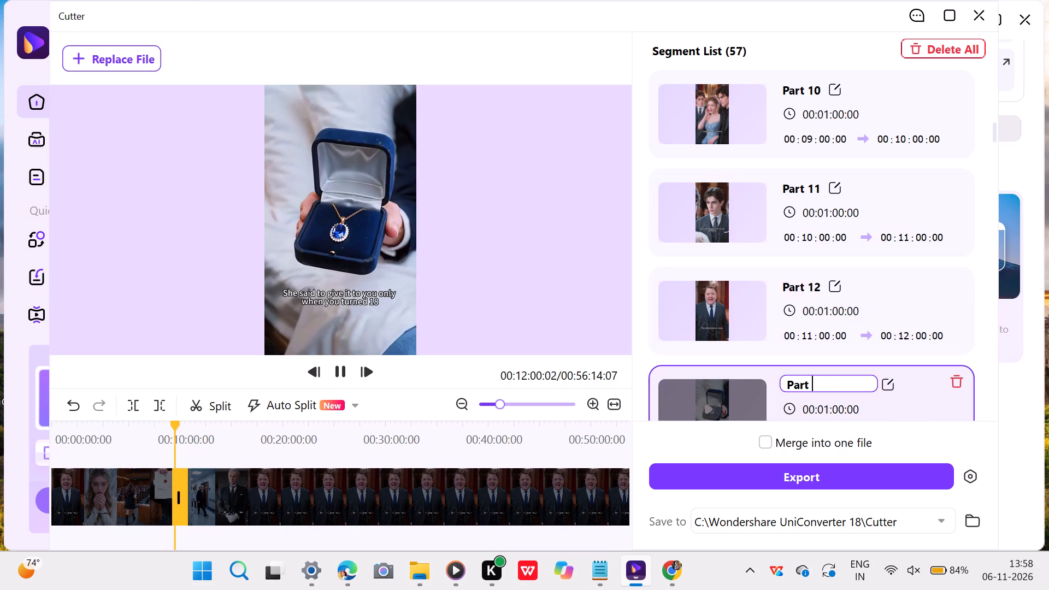
text(13)
key(Return)
Rename the fourteenth segment, 00:13:00:00 to 00:14:00:00, as "Part14" using the copied word, without a space.
scroll(870, 349, down, 1)
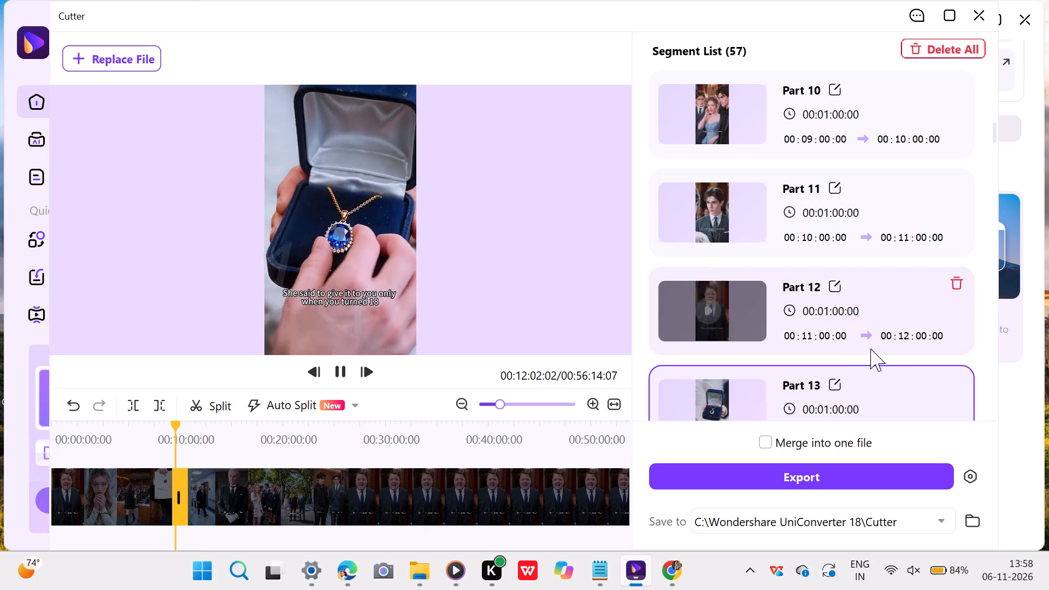
scroll(870, 349, down, 1)
scroll(912, 279, up, 2)
scroll(857, 292, down, 1)
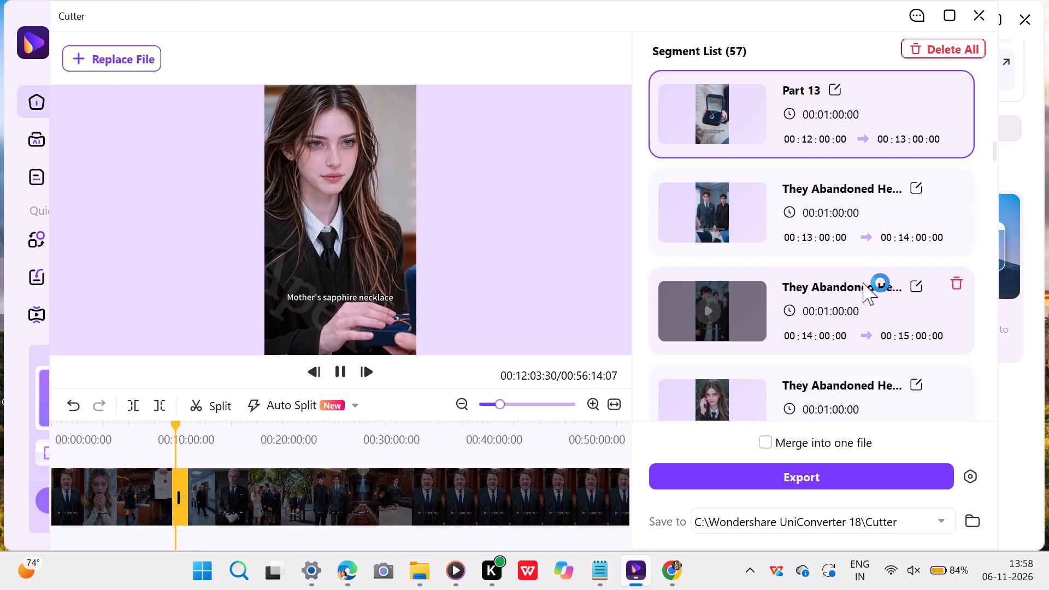
click(917, 180)
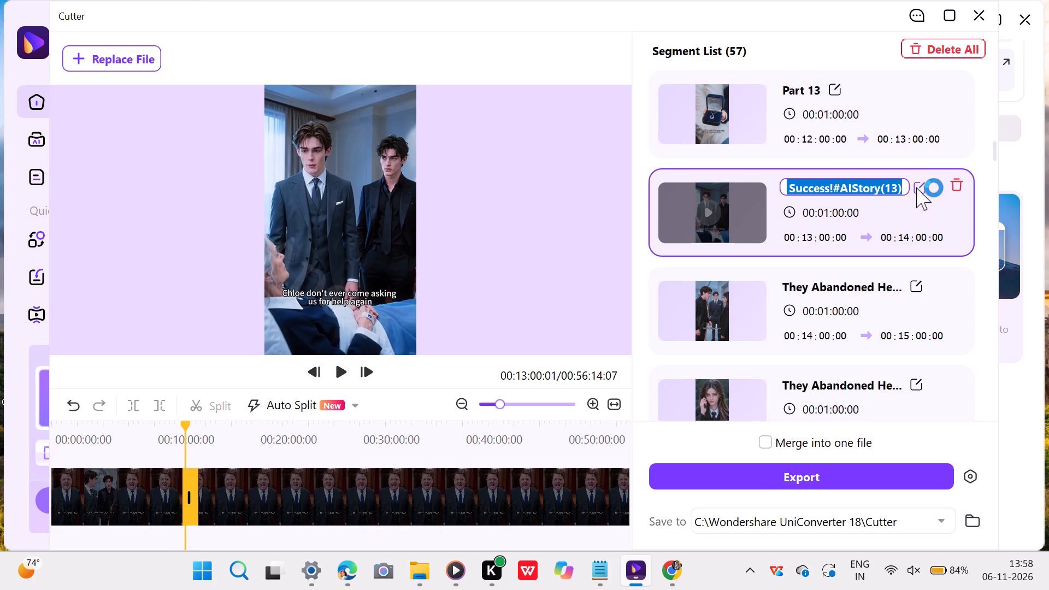
key(BackSpace)
key(ctrl+v)
text(15)
key(BackSpace)
key(4)
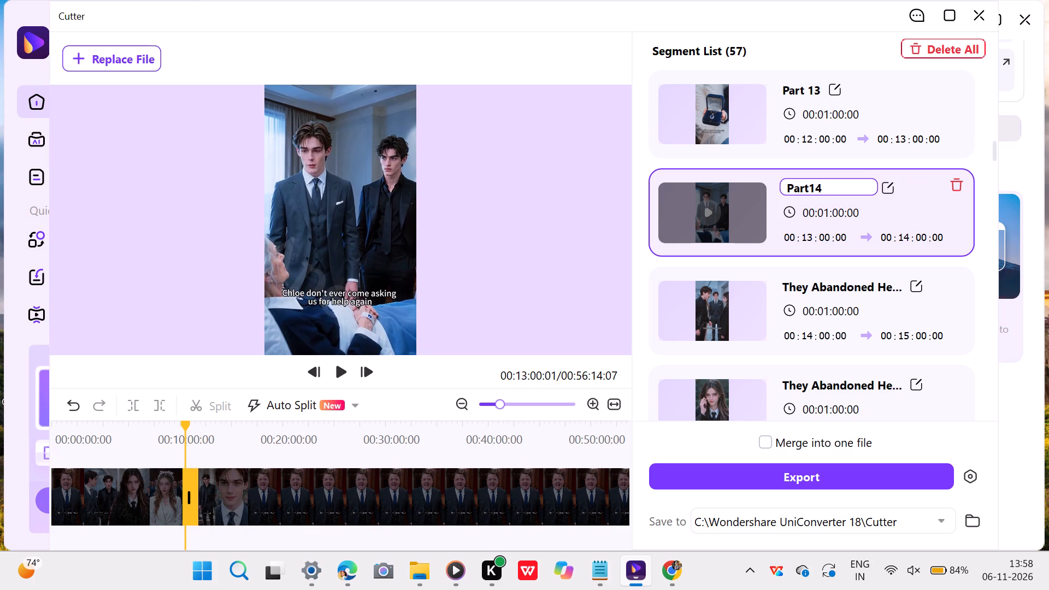
key(Return)
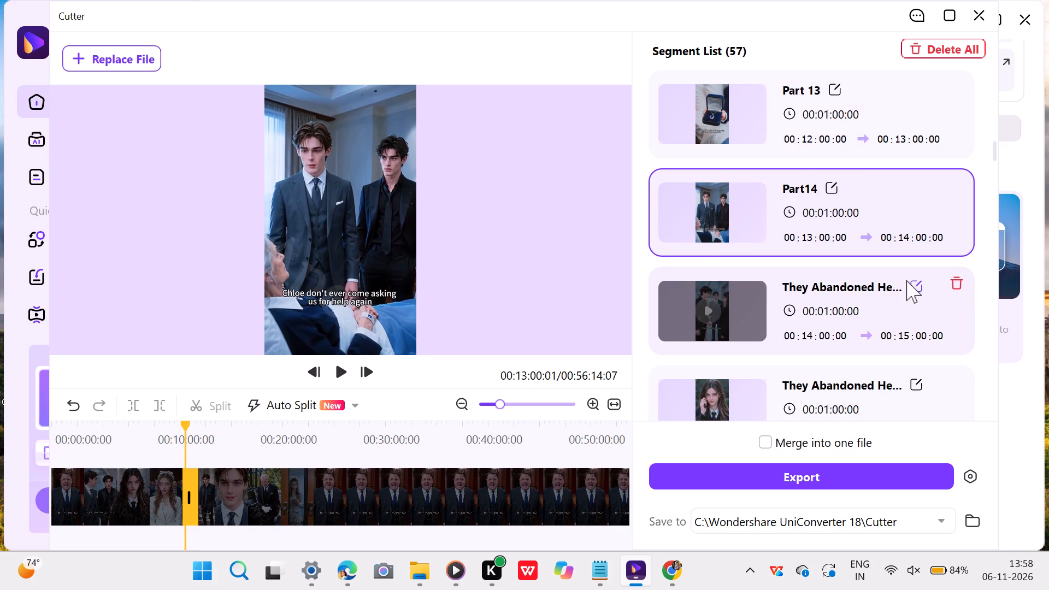
Rename the fifteenth segment, 00:14:00:00 to 00:15:00:00, as "Part15" using the copied word.
click(916, 284)
key(BackSpace)
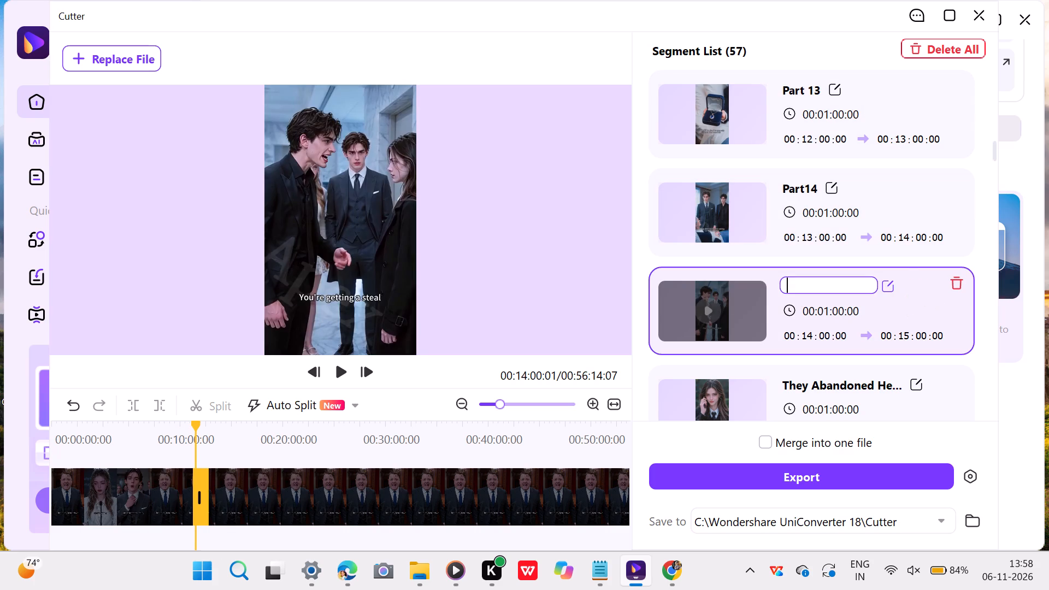
key(ctrl+v)
text(15)
key(Return)
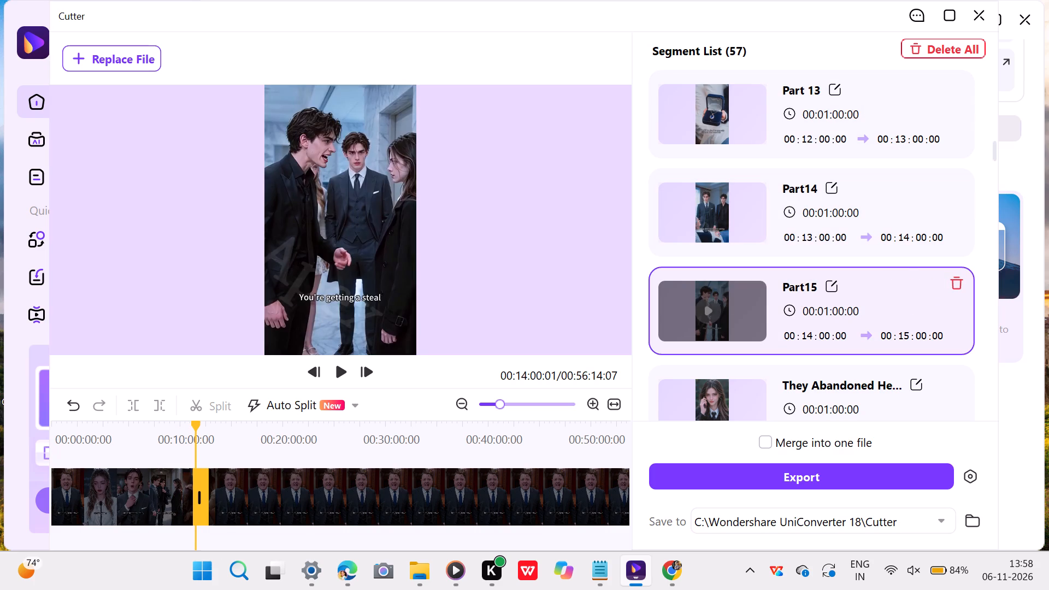
Rename the sixteenth segment, 00:15:00:00 to 00:16:00:00, as "Part16" using the copied word.
click(912, 387)
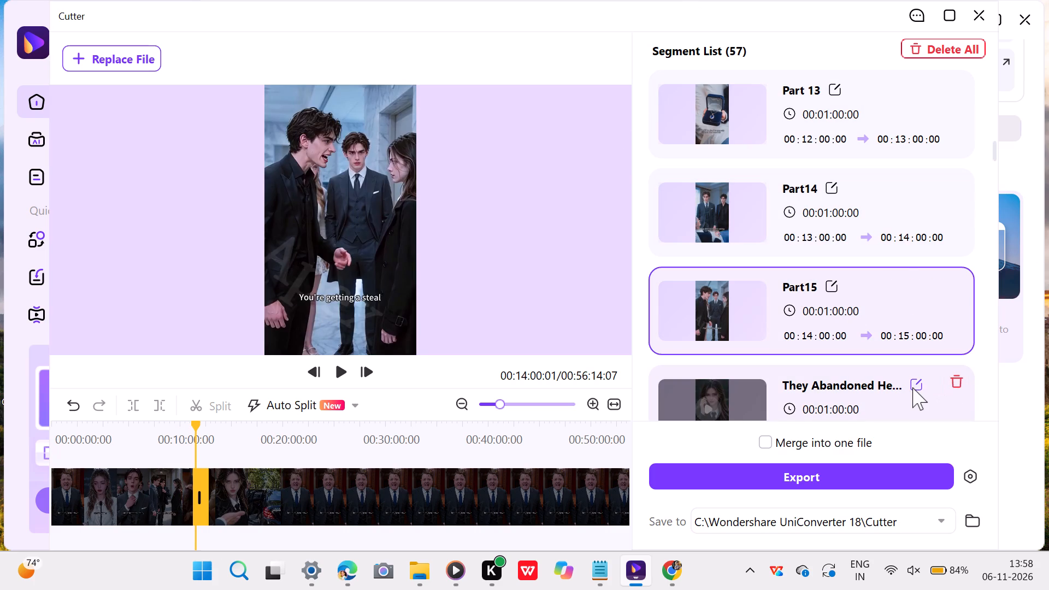
key(BackSpace)
key(ctrl+v)
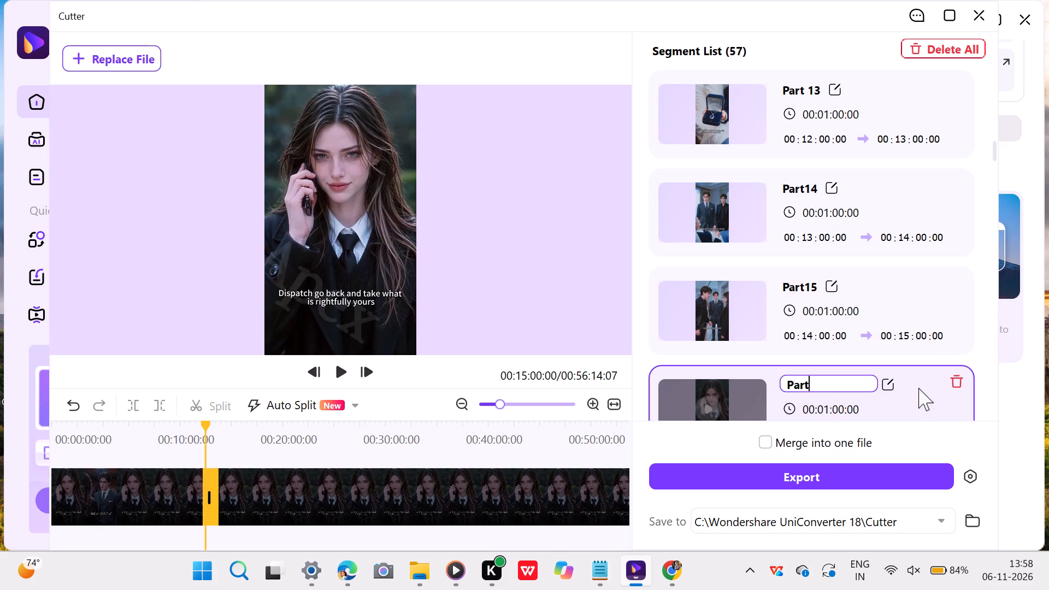
text(16)
key(Return)
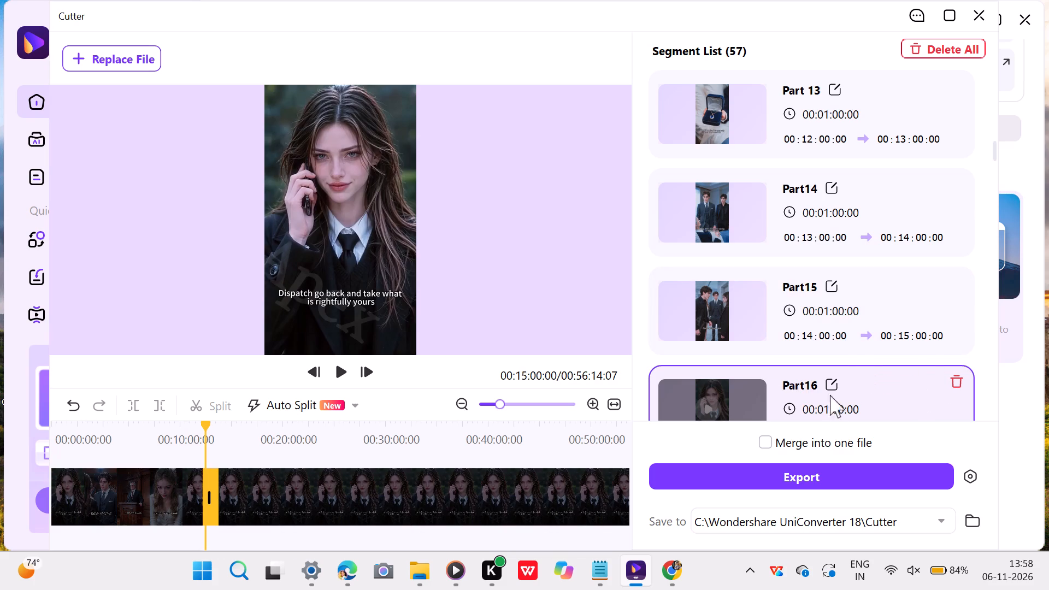
Rename the seventeenth segment, 00:16:00:00 to 00:17:00:00, as "Part17" using the copied word.
scroll(865, 355, down, 2)
scroll(871, 232, up, 1)
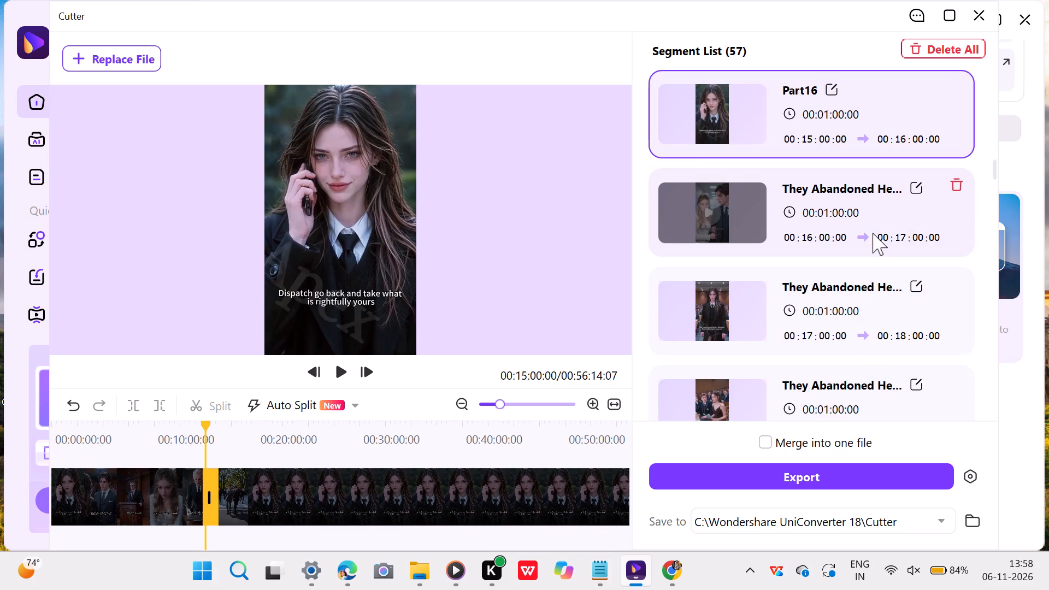
click(910, 180)
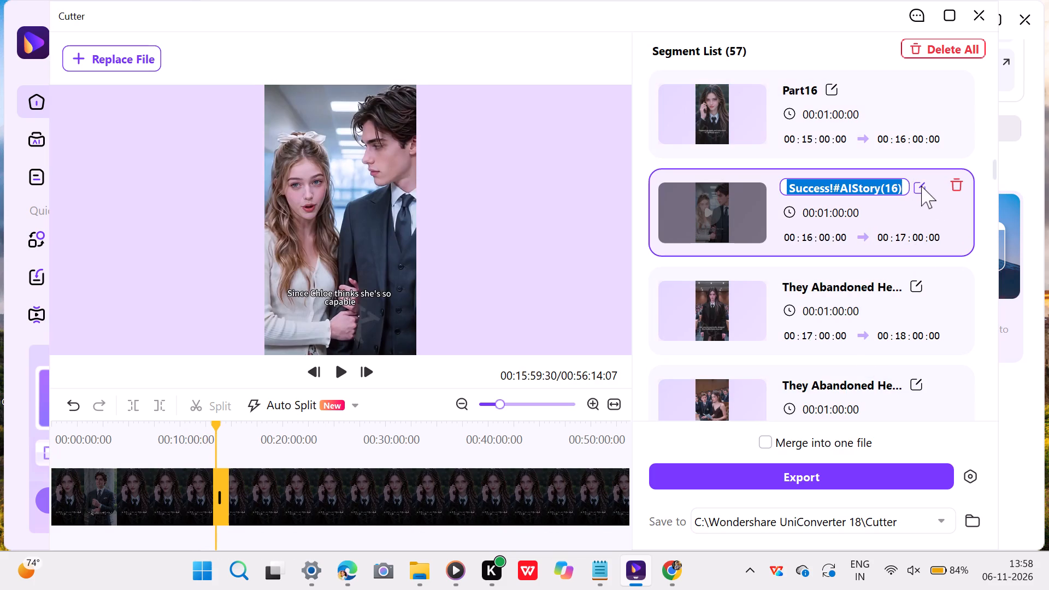
key(BackSpace)
key(ctrl+v)
text(17)
key(Return)
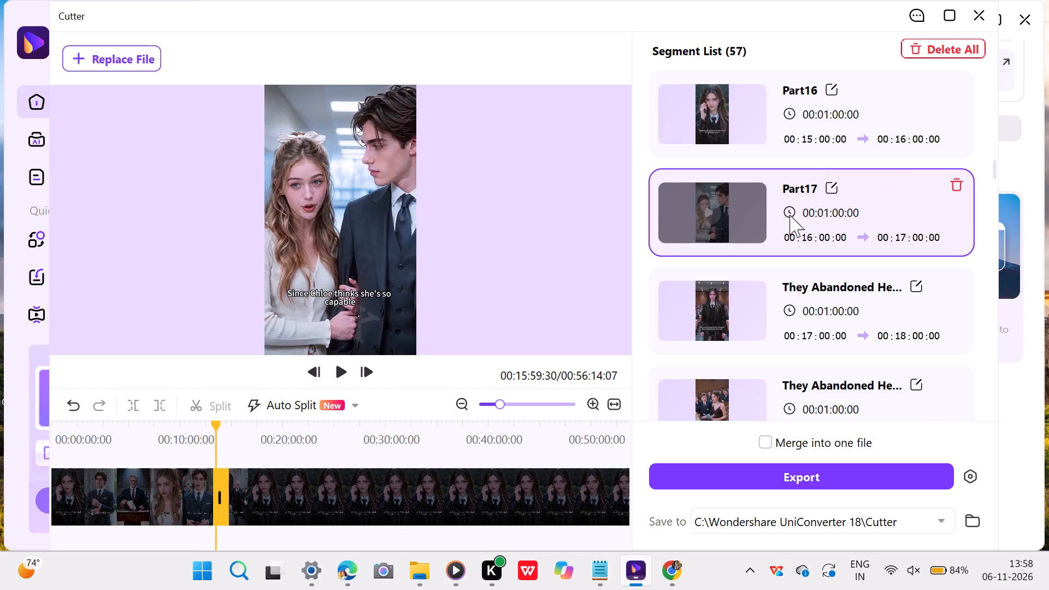
Rename the eighteenth segment, 00:17:00:00 to 00:18:00:00, as "Part`18" using the copied word.
click(914, 284)
key(BackSpace)
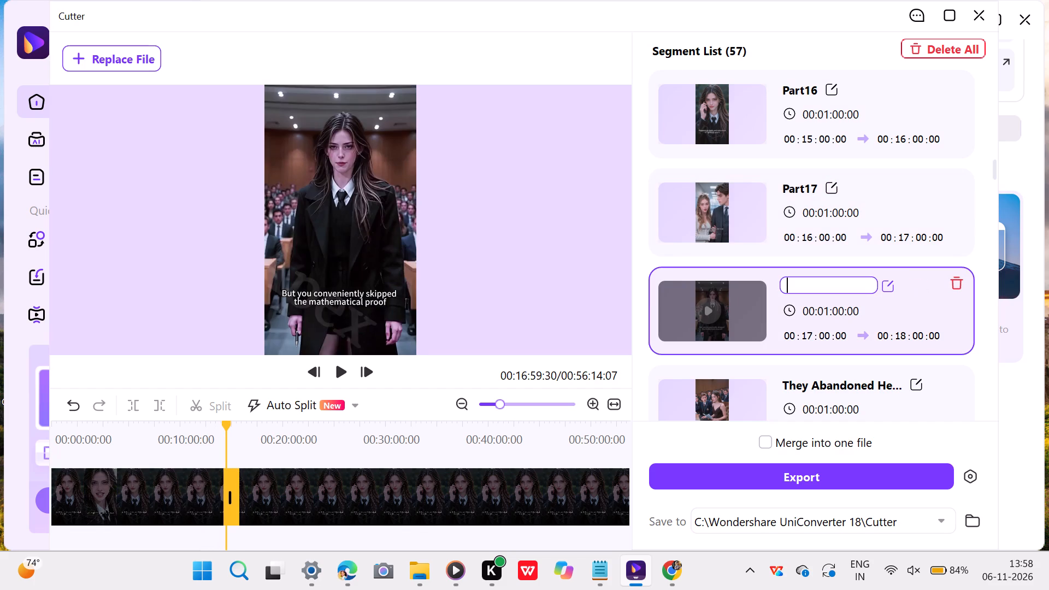
key(ctrl+v)
key(grave)
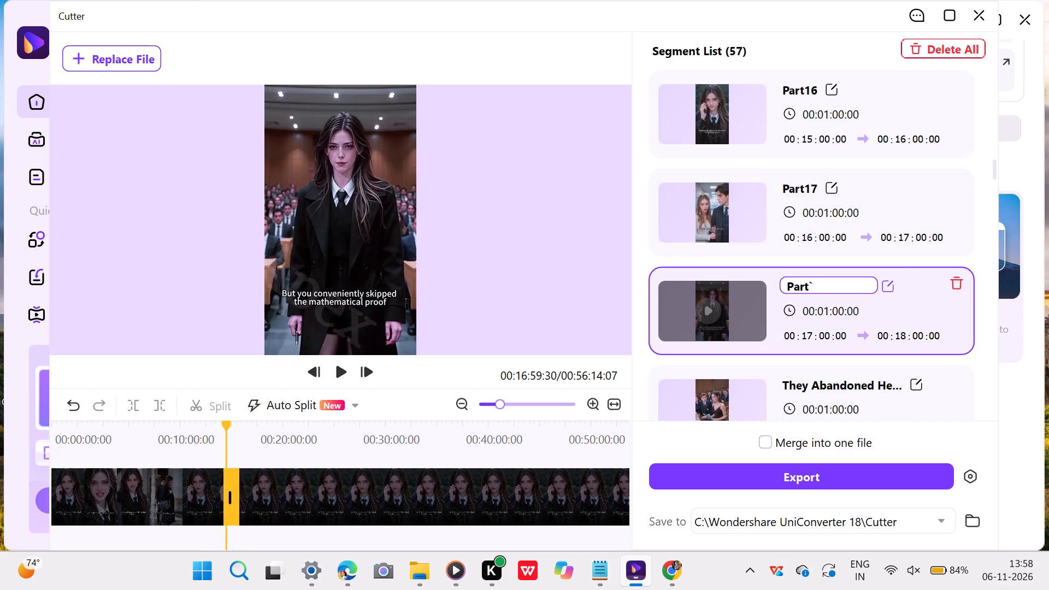
text(16)
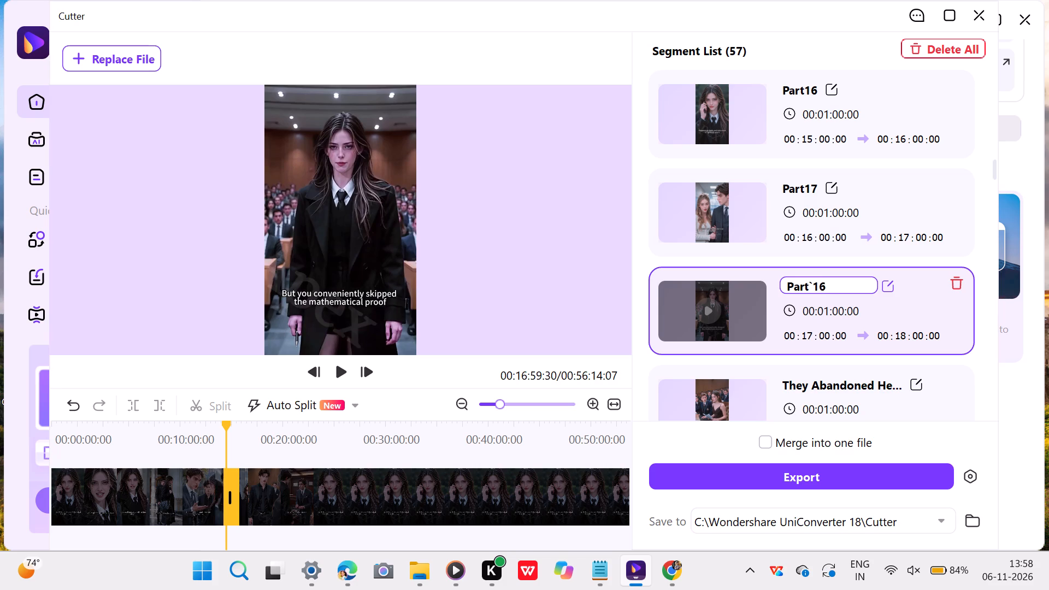
key(BackSpace)
key(BackSpace)
key(BackSpace)
text(`18)
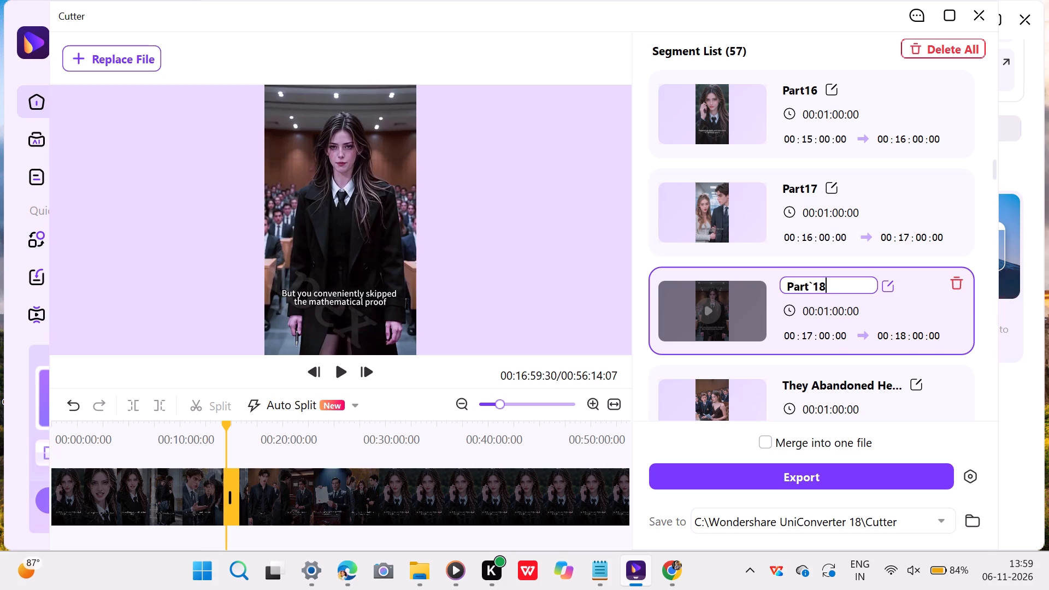
key(Return)
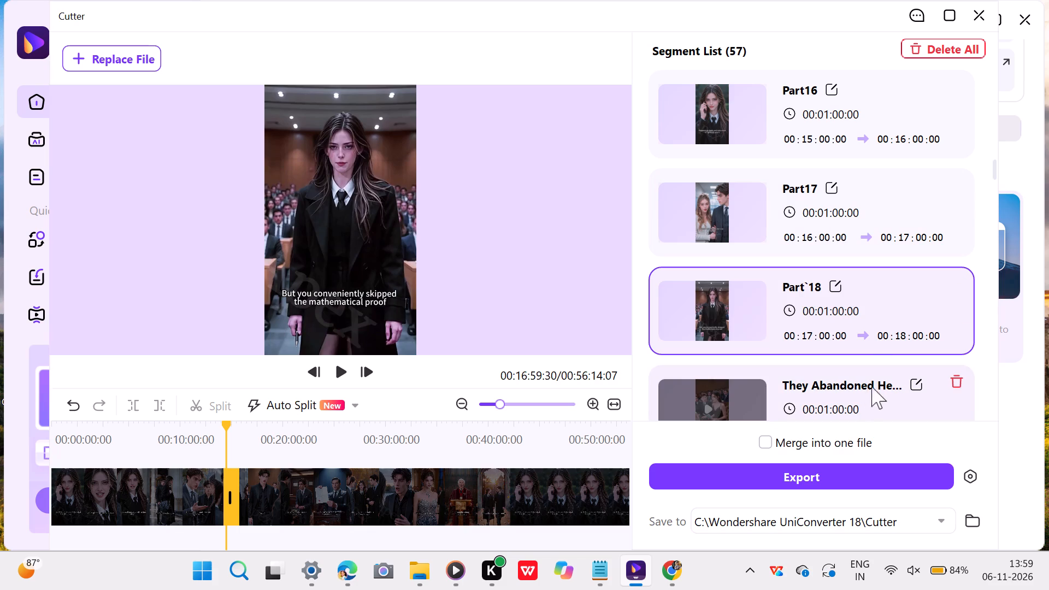
Rename the nineteenth segment, 00:18:00:00 to 00:19:00:00, as "Part19" using the copied word.
click(922, 386)
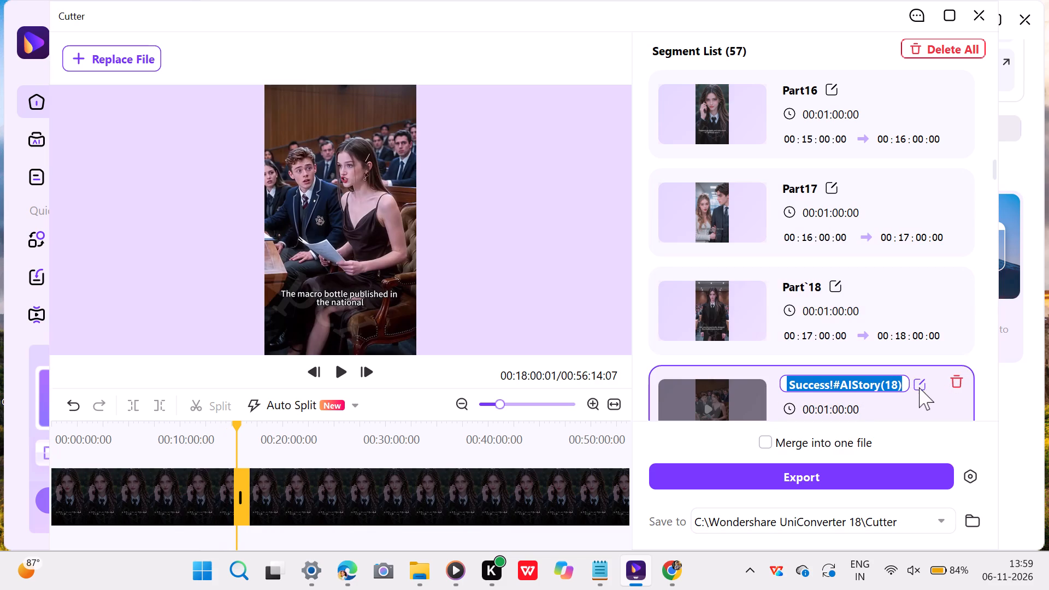
key(BackSpace)
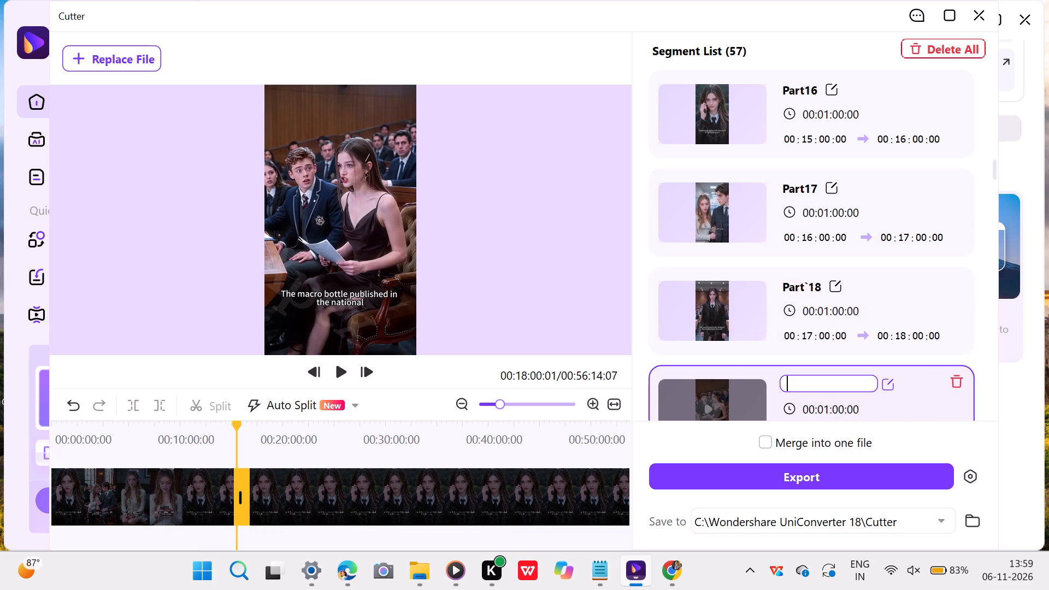
key(ctrl+v)
key(1)
key(9)
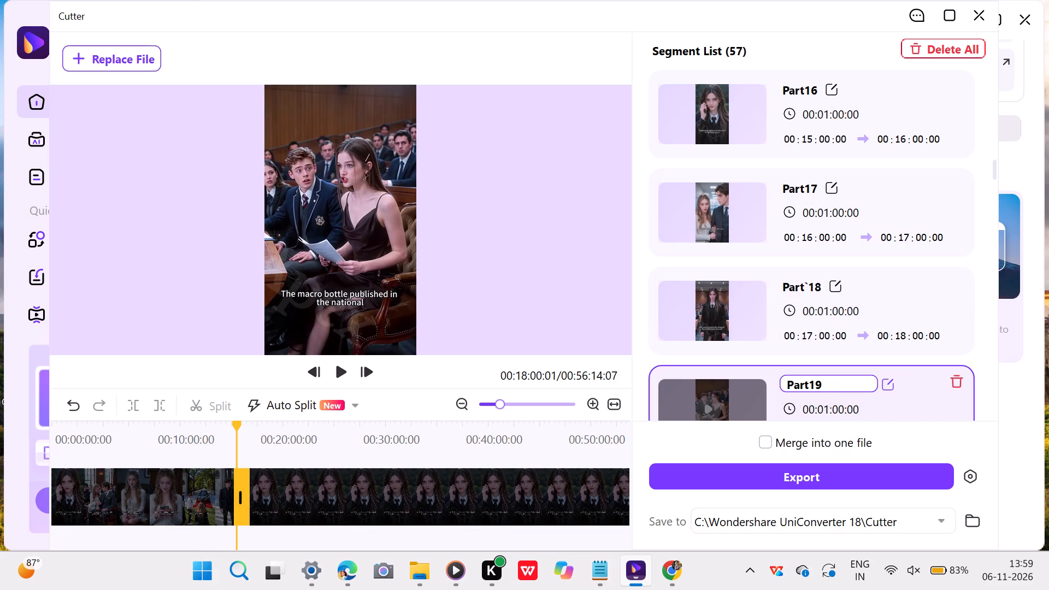
key(Return)
Rename the twentieth segment, 00:19:00:00 to 00:20:00:00, as "Part20" using the copied word.
scroll(736, 233, down, 1)
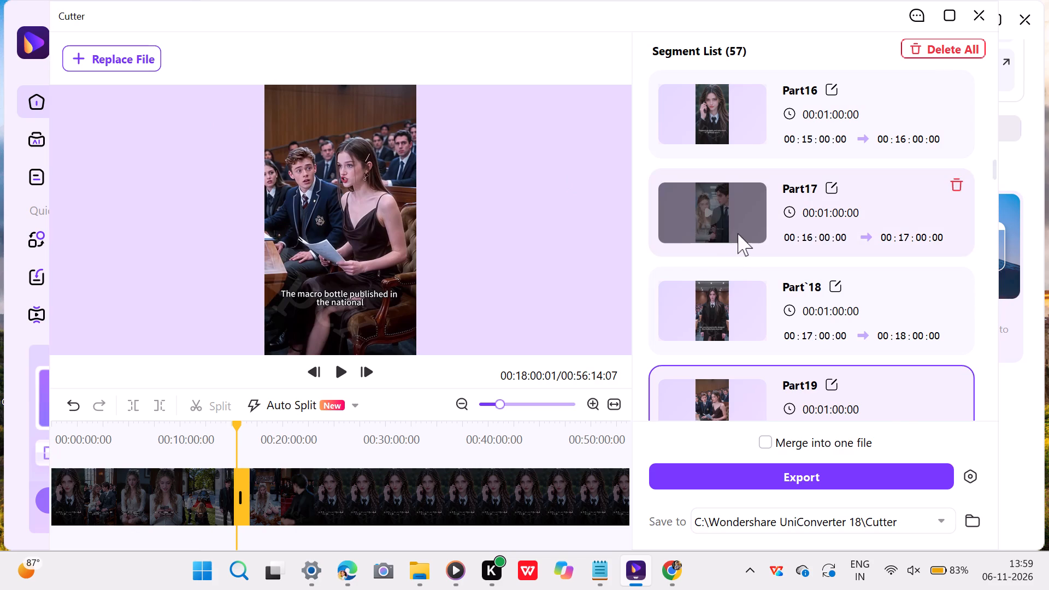
click(916, 187)
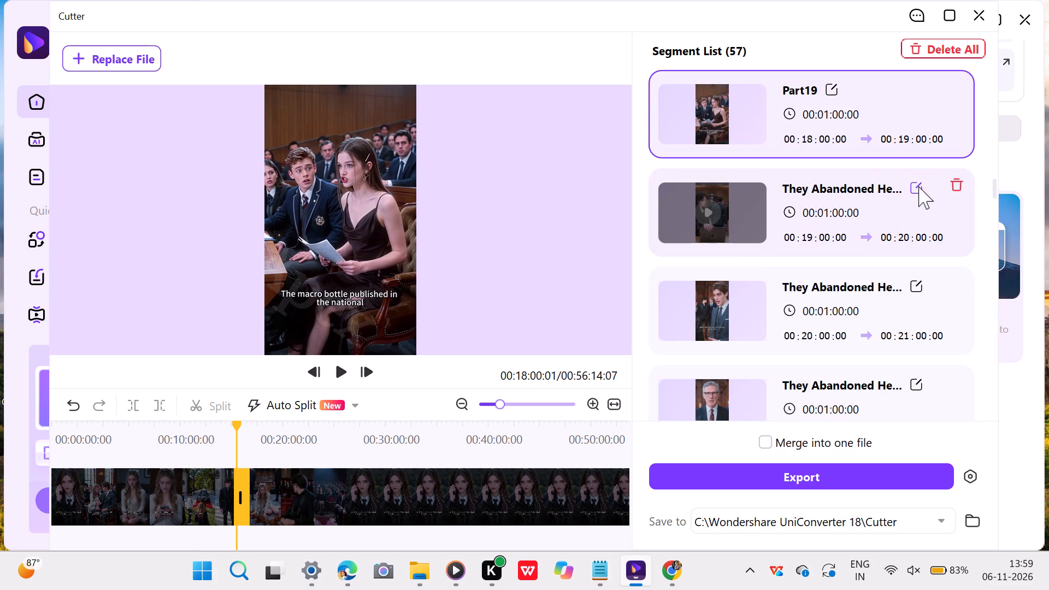
key(BackSpace)
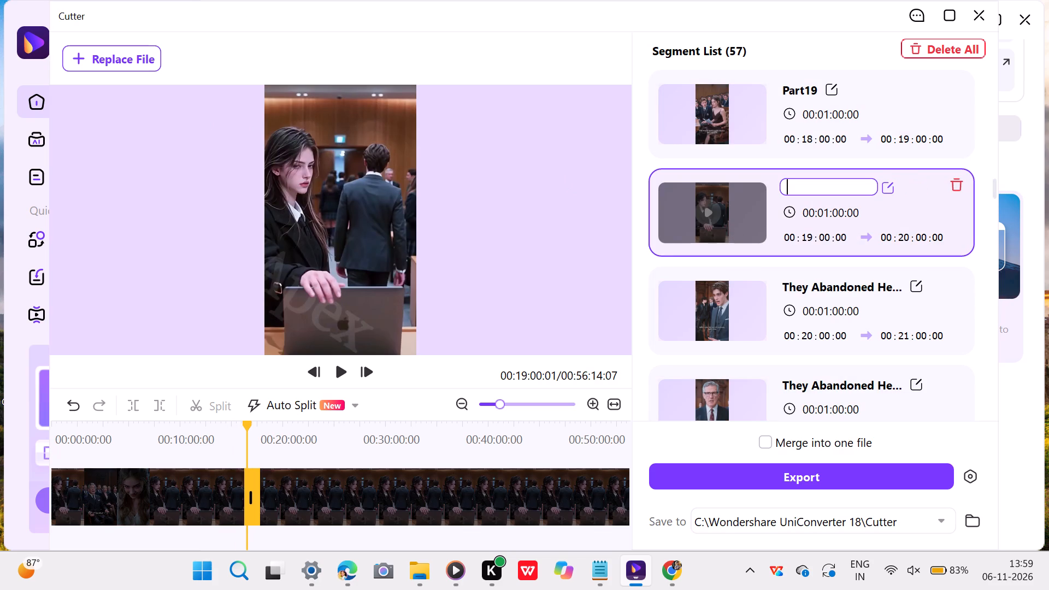
key(ctrl+v)
key(1)
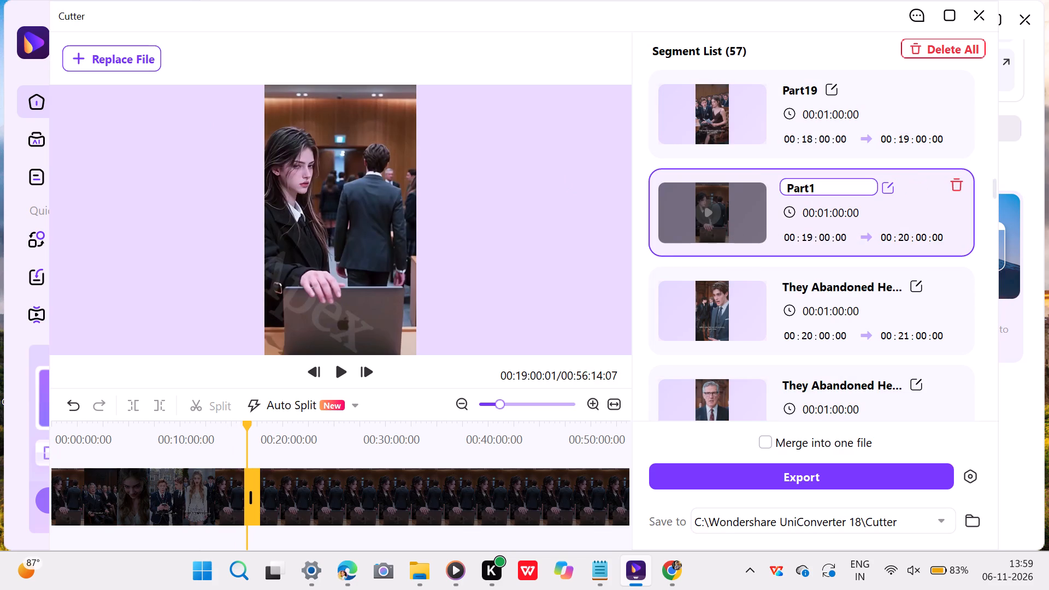
key(BackSpace)
text(20)
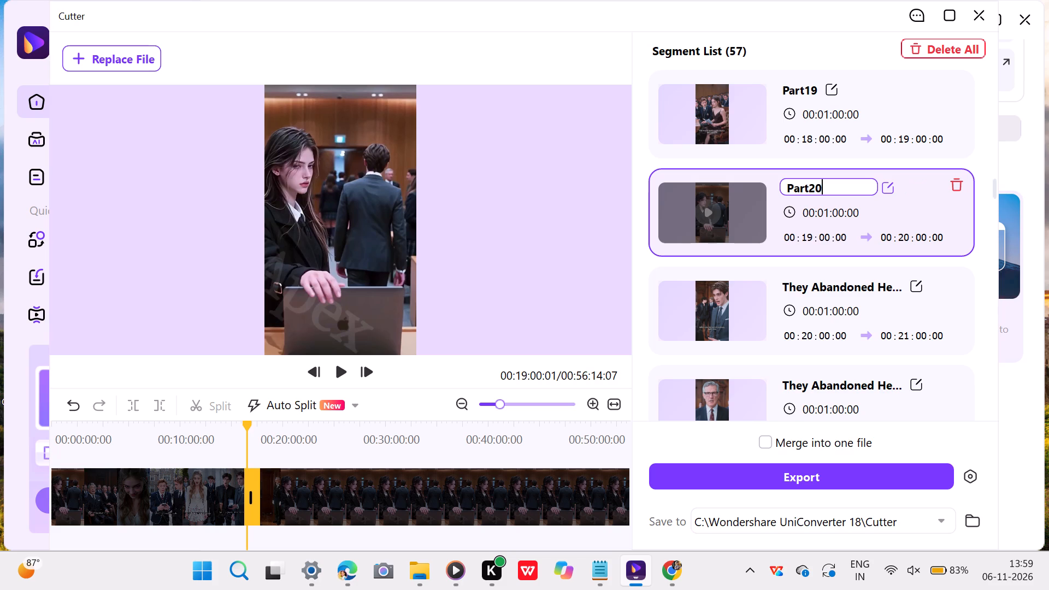
key(Return)
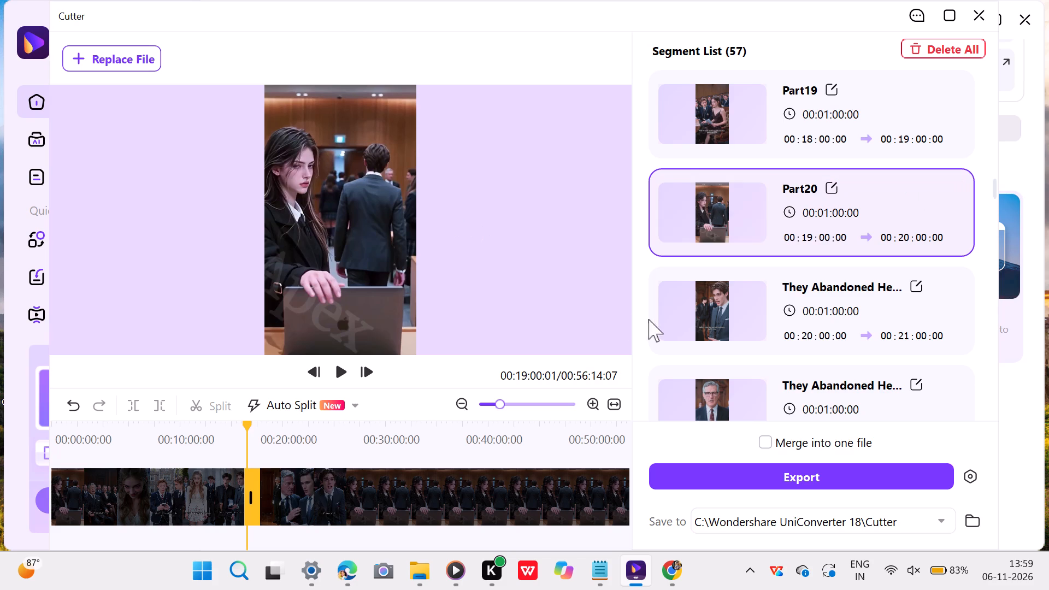
Rename the twenty-first segment, 00:20:00:00 to 00:21:00:00, as "Part21" using the copied word.
click(919, 285)
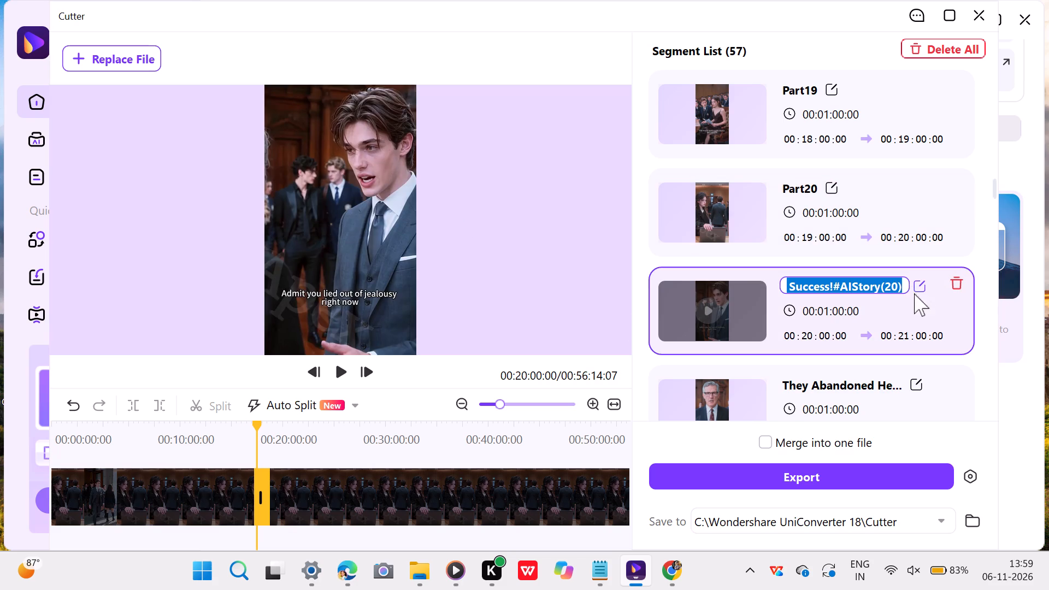
key(BackSpace)
key(ctrl+v)
text(12)
key(BackSpace)
key(BackSpace)
text(21)
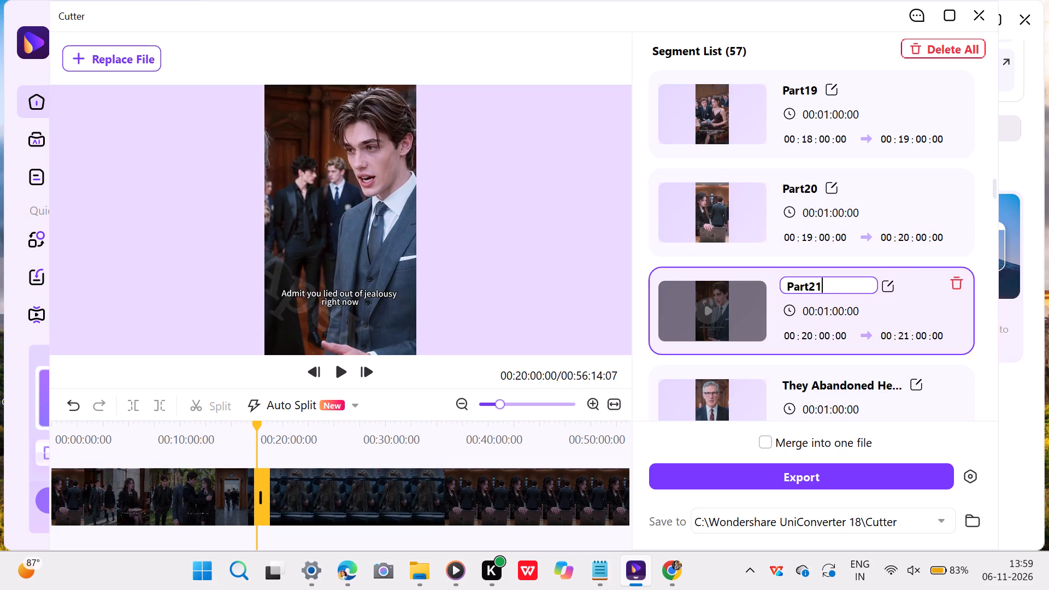
key(Return)
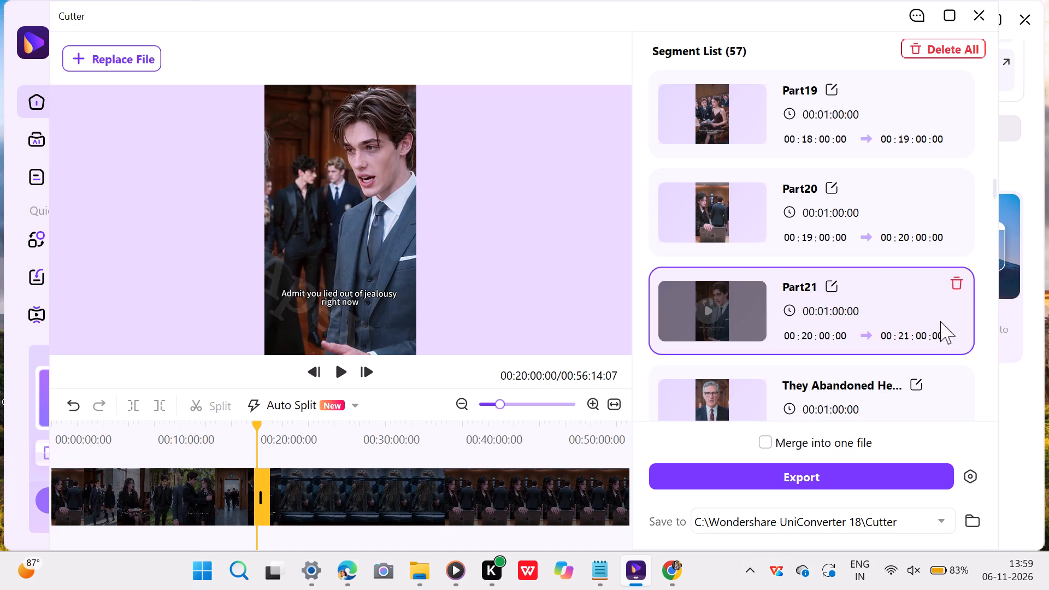
Rename the twenty-second segment, 00:21:00:00 to 00:22:00:00, as "Part22" using the copied word.
click(921, 379)
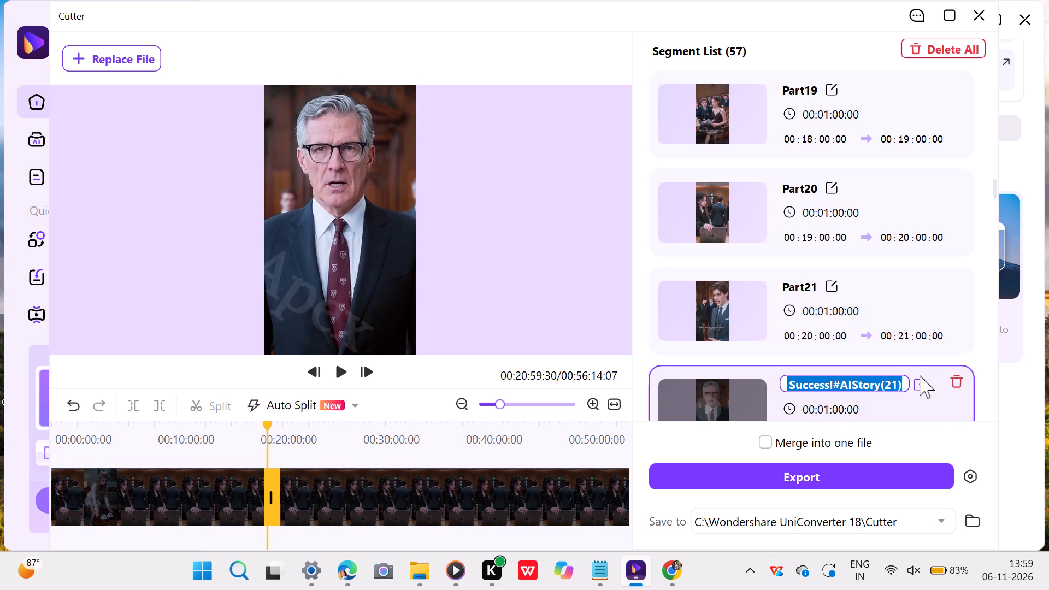
key(BackSpace)
key(ctrl+v)
text(22)
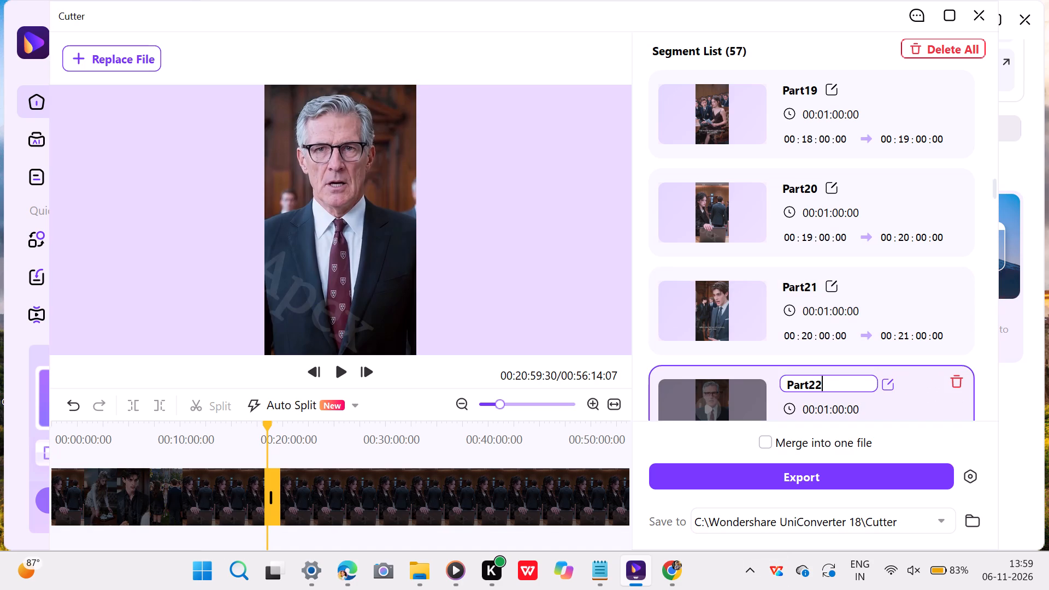
key(Return)
Rename the twenty-third segment, 00:22:00:00 to 00:23:00:00, as "Part23" using the copied word.
scroll(875, 321, down, 1)
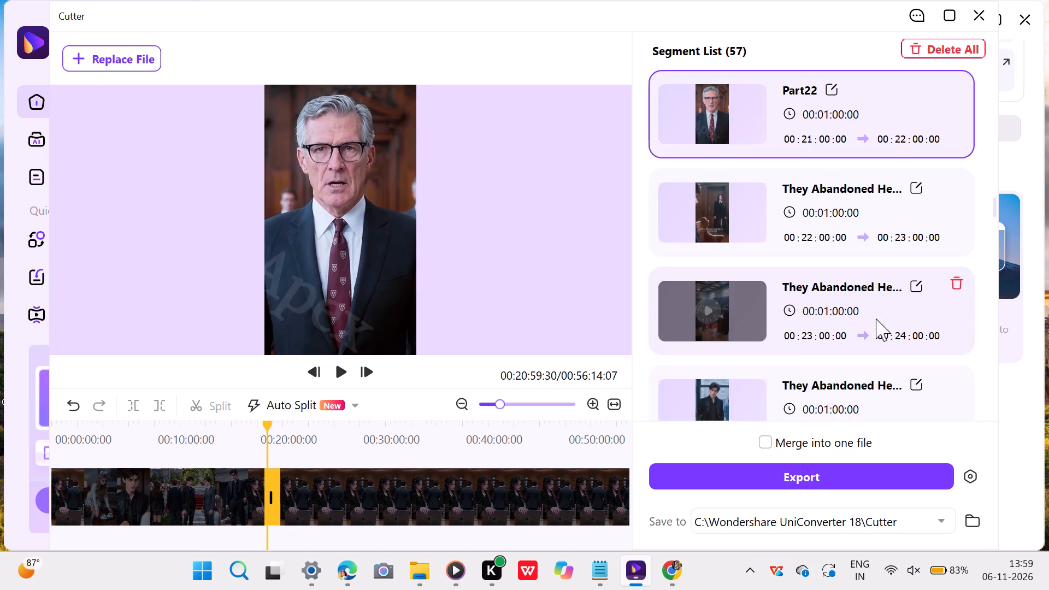
click(914, 188)
key(BackSpace)
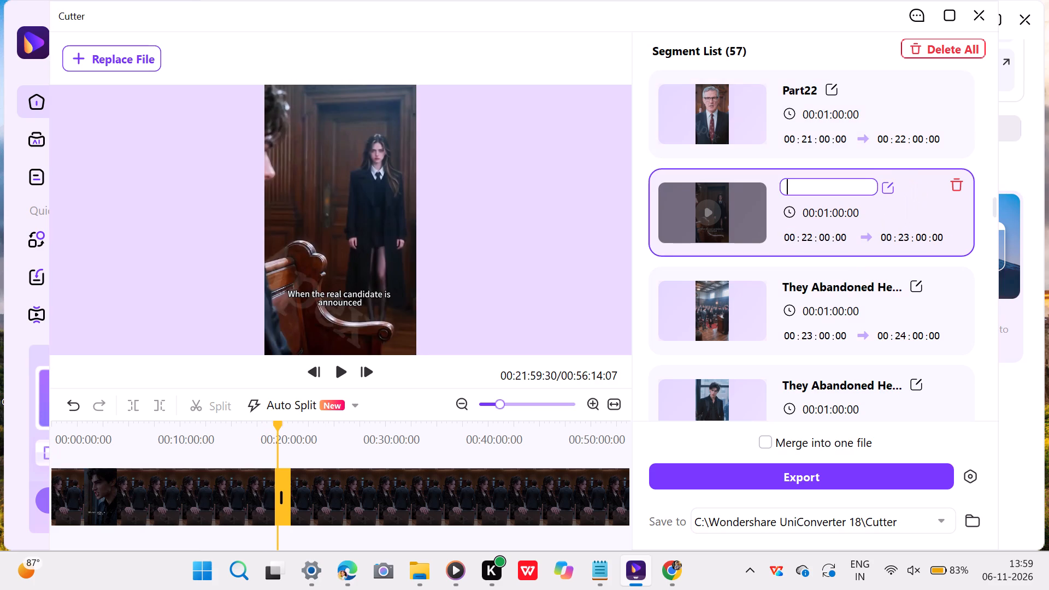
key(ctrl+v)
text(23)
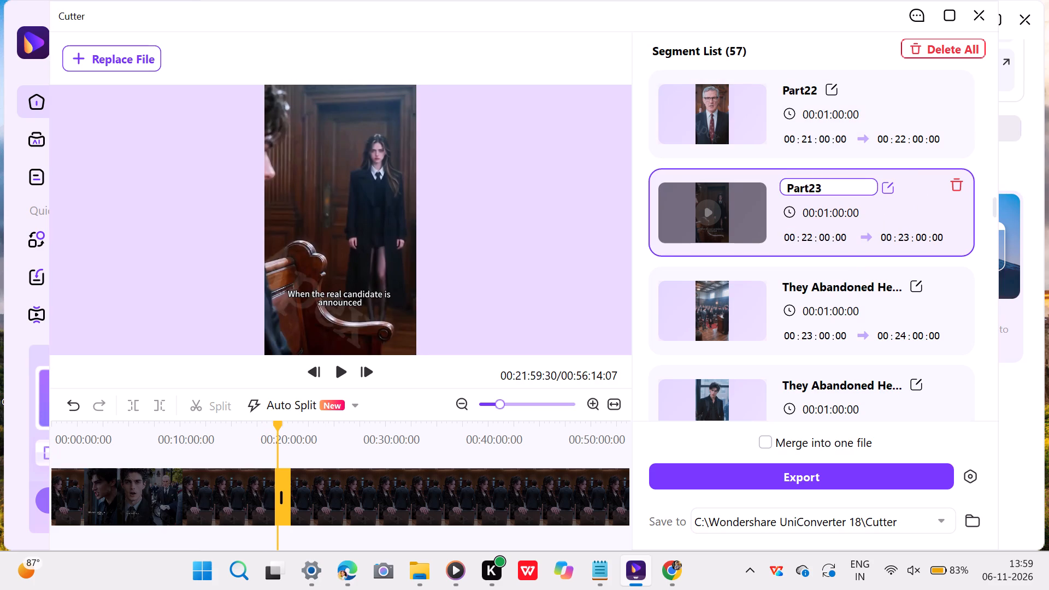
key(Return)
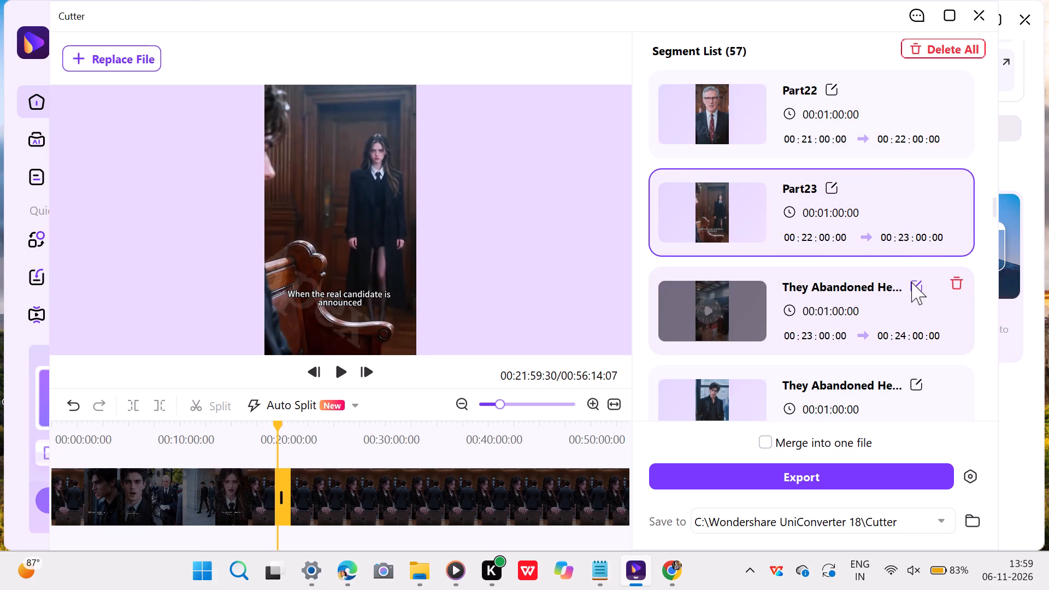
Rename the twenty-fourth segment, 00:23:00:00 to 00:24:00:00, as "Part24" using the copied word.
click(911, 282)
key(BackSpace)
key(ctrl+v)
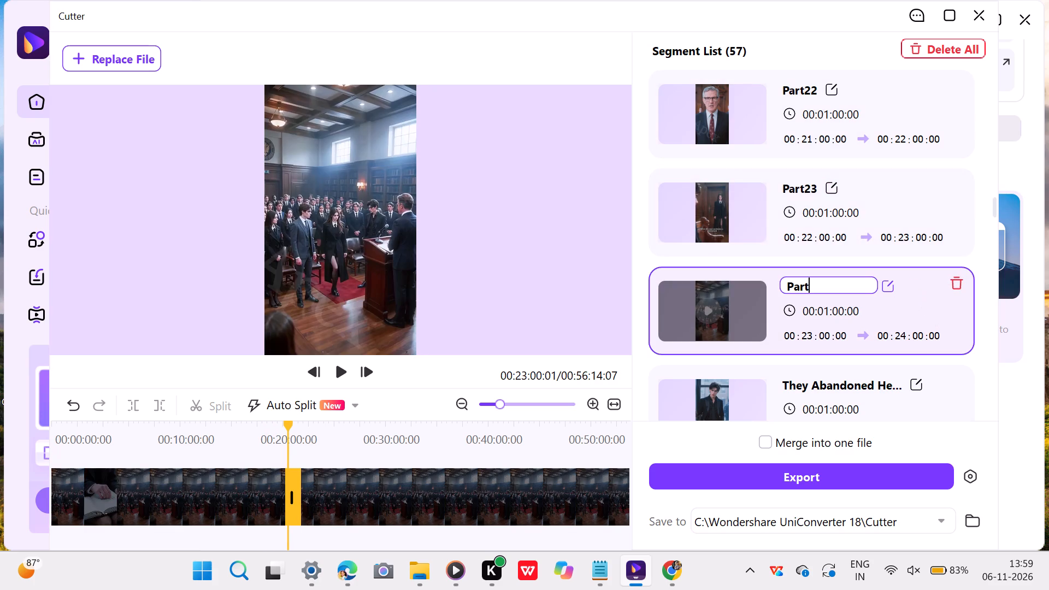
text(24)
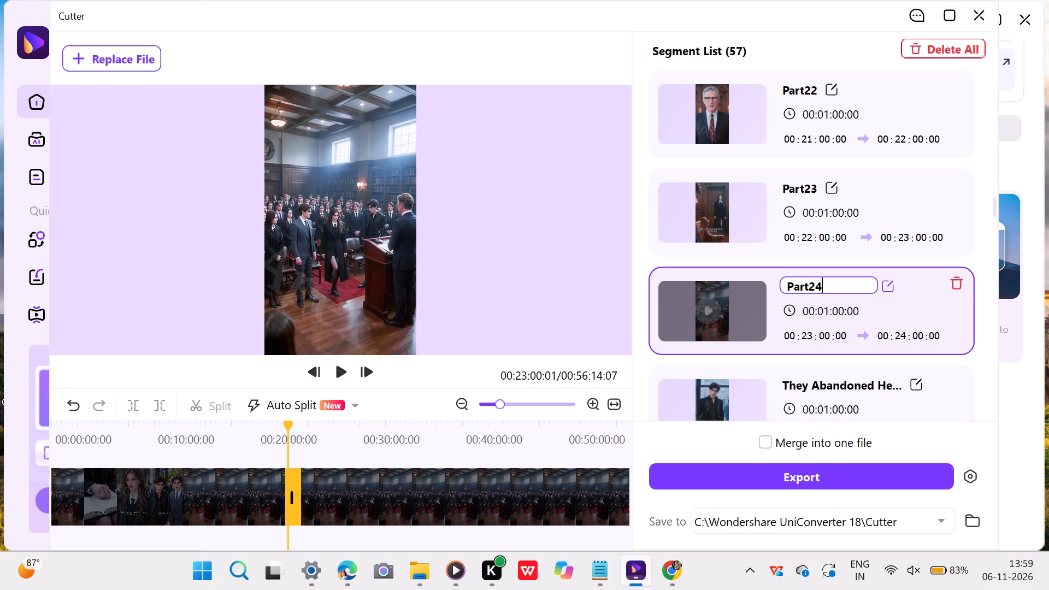
key(Return)
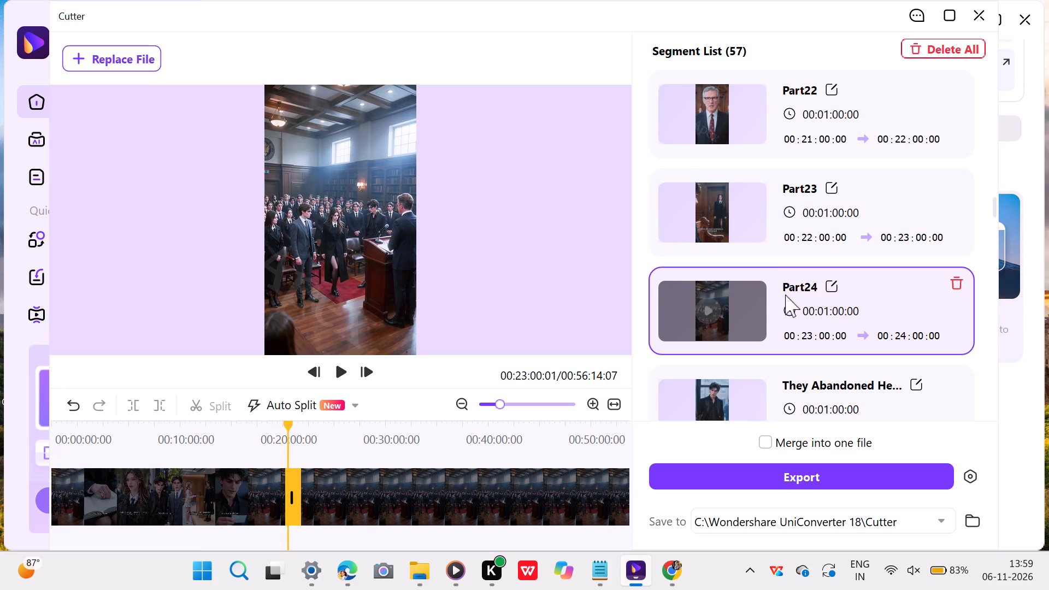
Rename the twenty-fifth segment, 00:24:00:00 to 00:25:00:00, as "Part25" using the copied word.
scroll(816, 287, down, 2)
scroll(834, 256, up, 2)
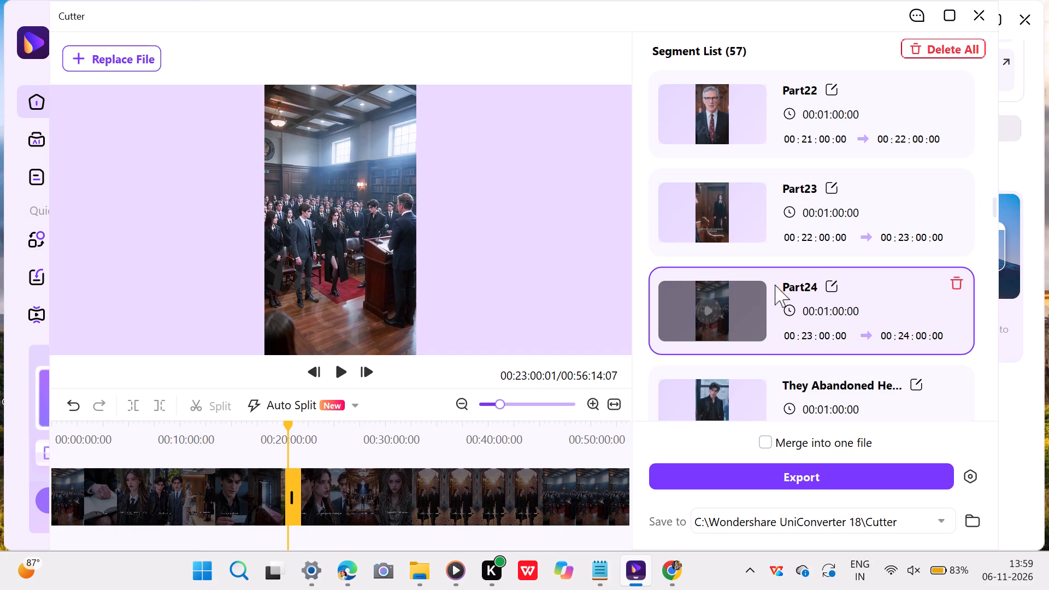
scroll(817, 285, down, 1)
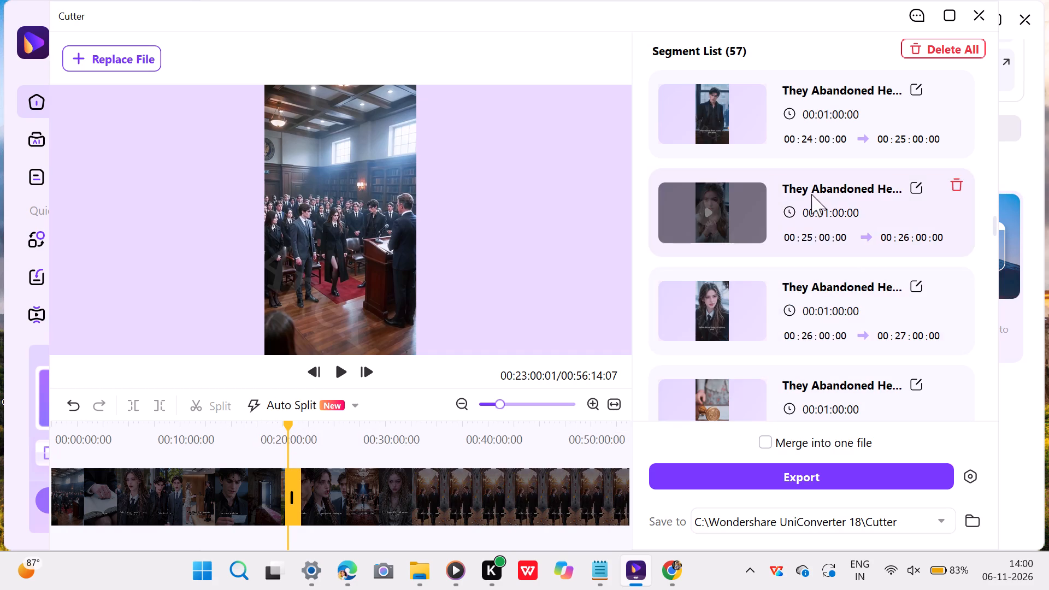
scroll(811, 194, up, 1)
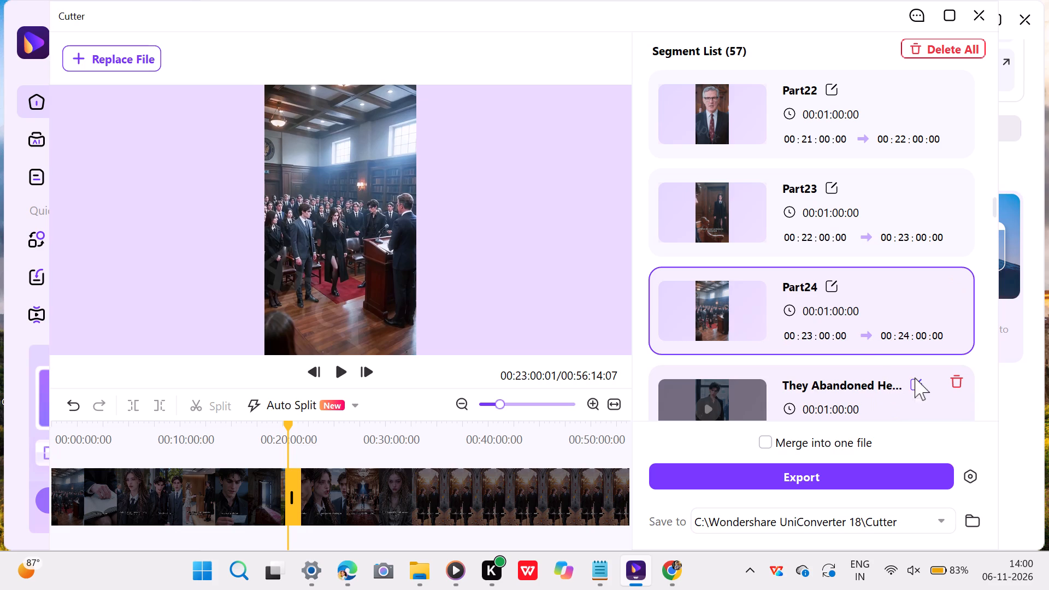
click(915, 377)
key(BackSpace)
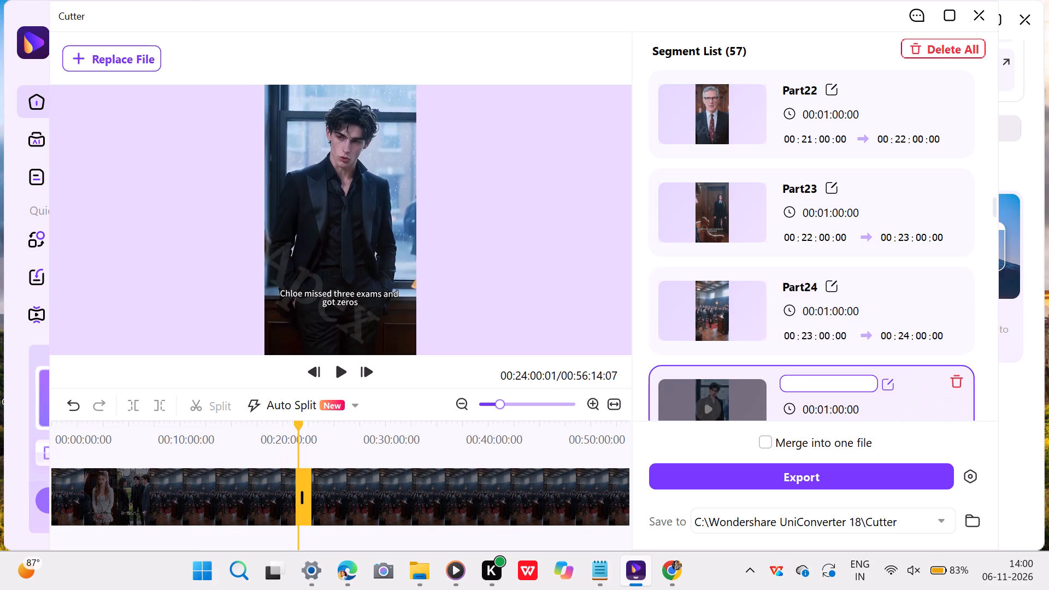
key(ctrl+v)
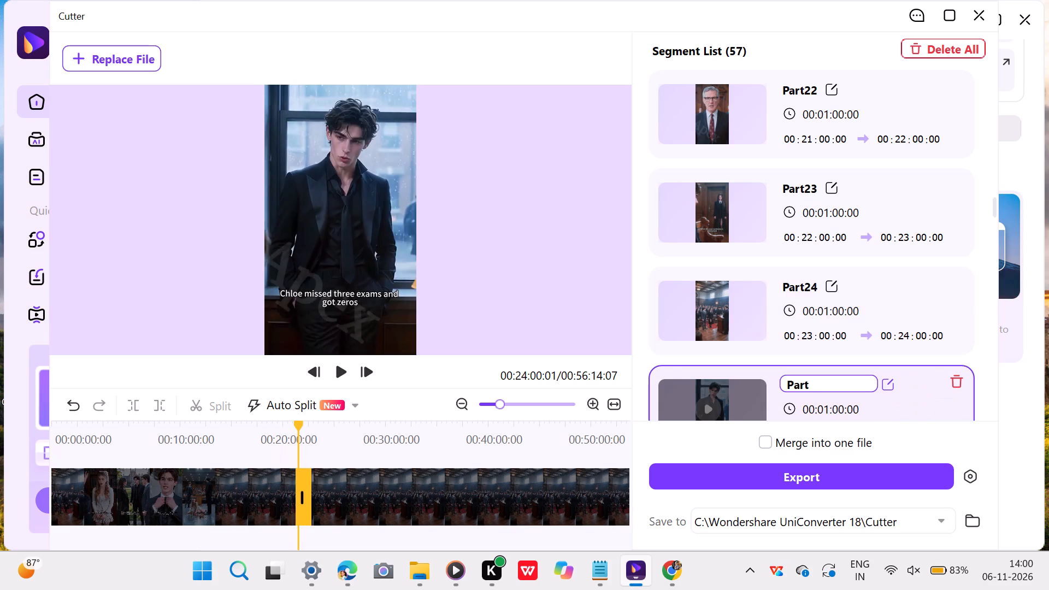
text(24)
key(BackSpace)
key(5)
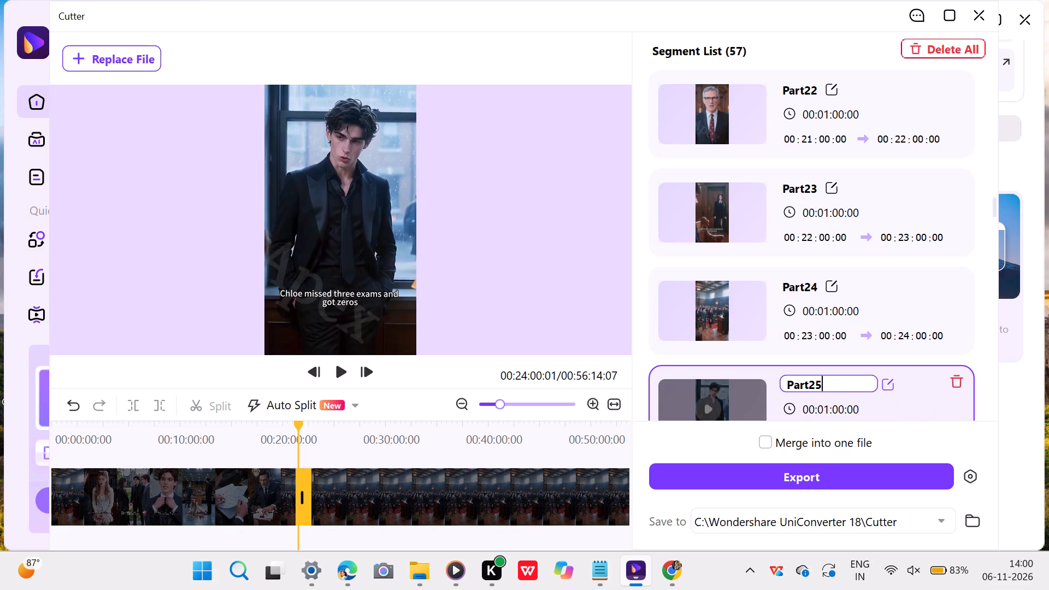
key(Return)
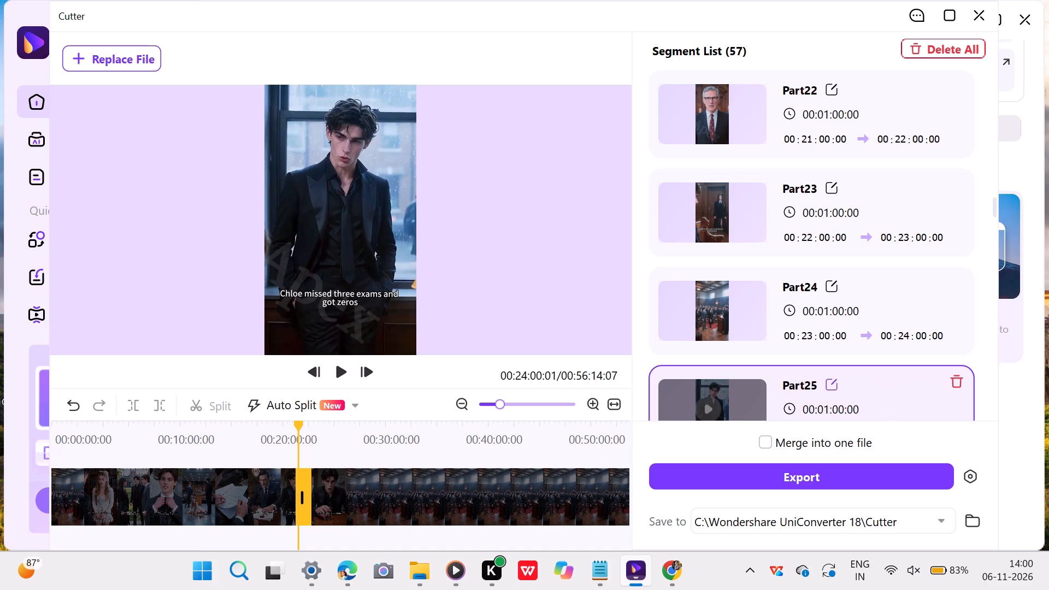
Rename the twenty-sixth segment, 00:25:00:00 to 00:26:00:00, as "Part26" using the copied word.
key(Down)
key(Down)
key(Down)
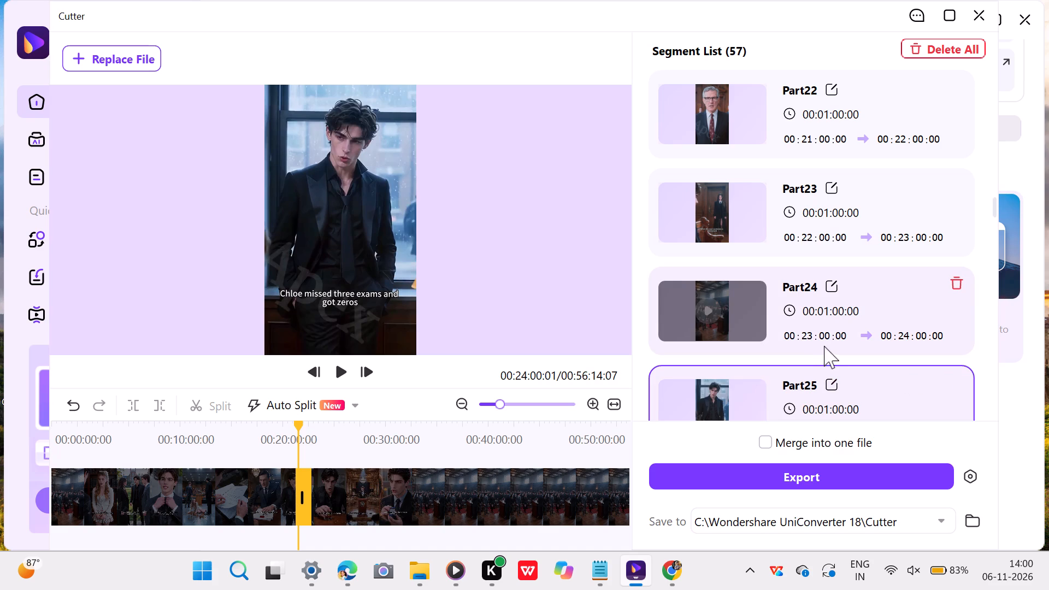
scroll(827, 349, down, 1)
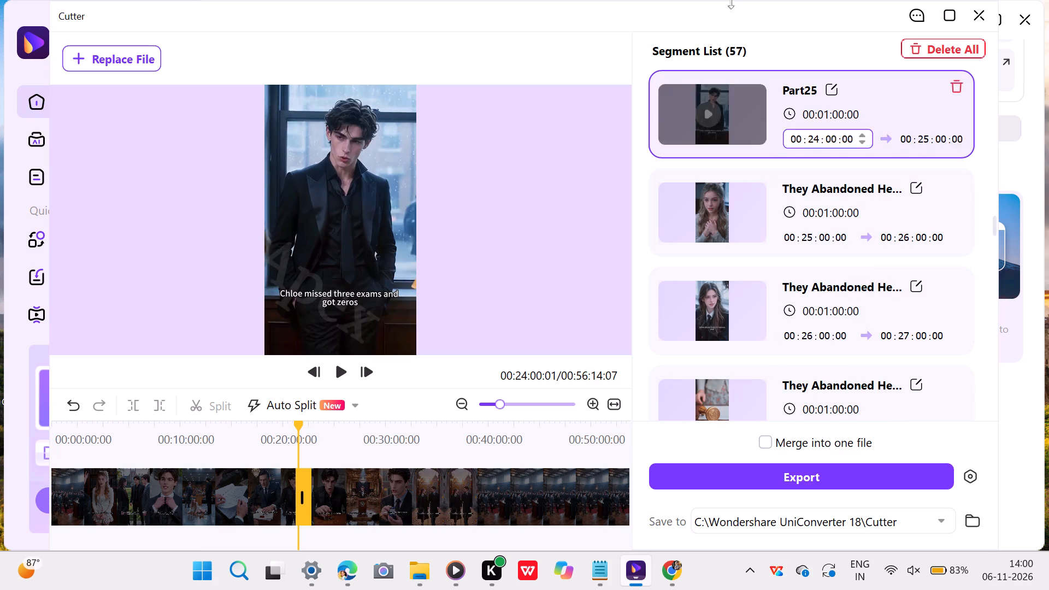
click(912, 182)
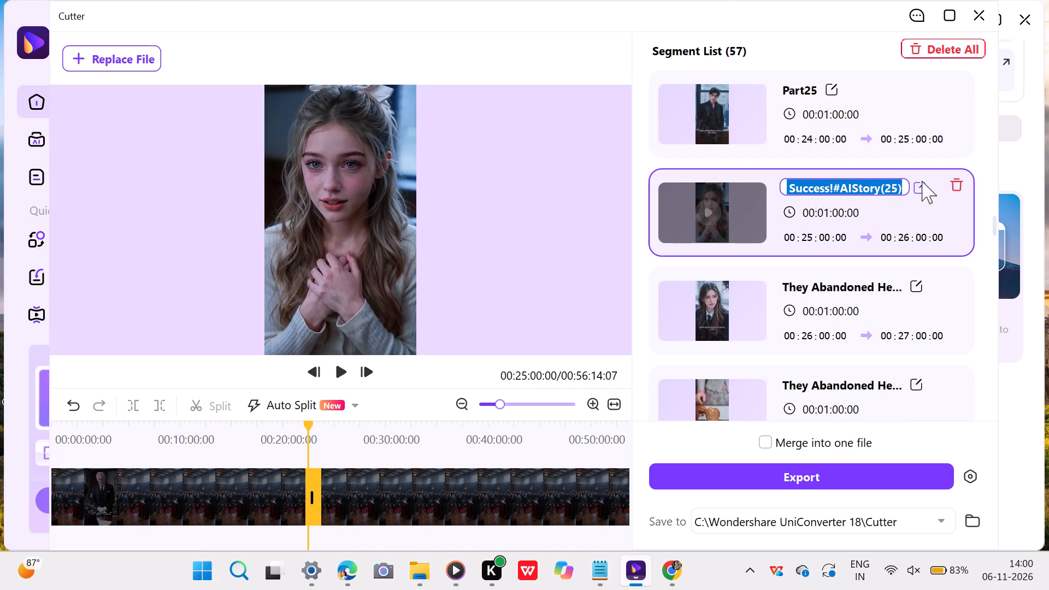
key(BackSpace)
key(ctrl+v)
text(26)
key(Return)
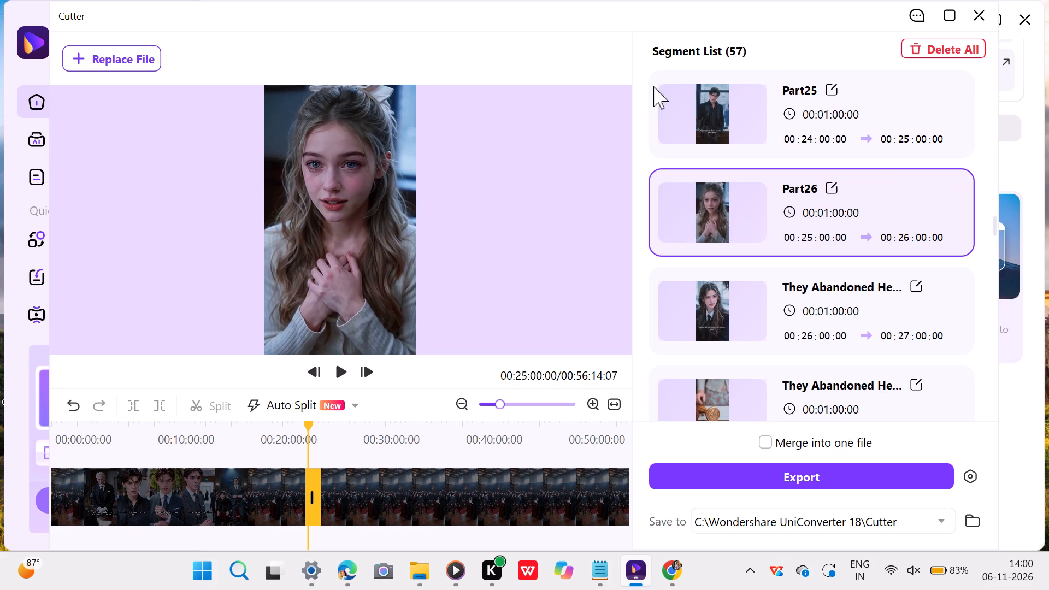
Rename the twenty-seventh segment, 00:26:00:00 to 00:27:00:00, as "Part27" using the copied word.
click(918, 286)
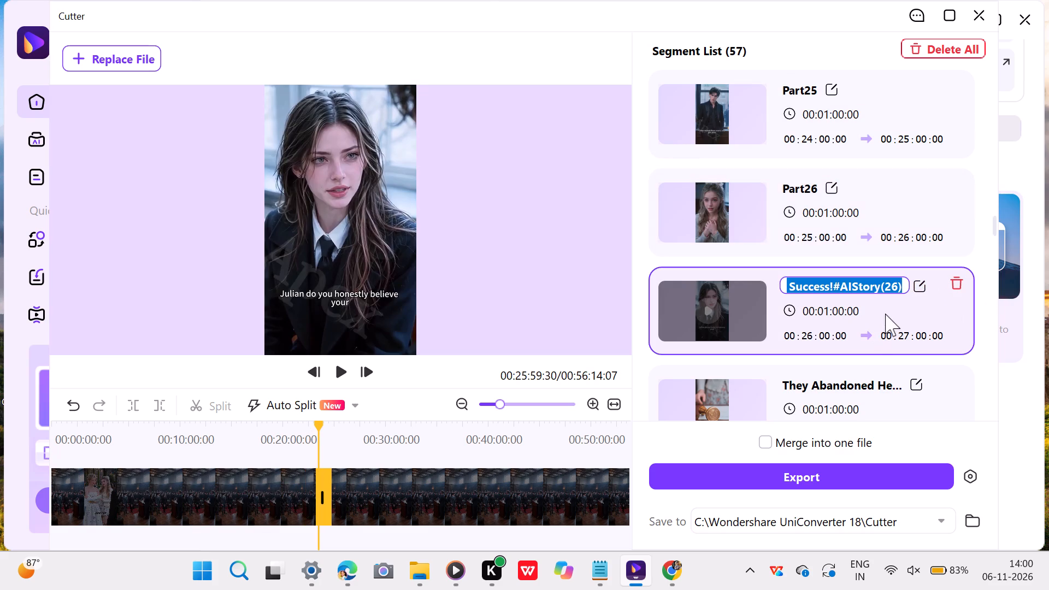
key(BackSpace)
key(ctrl+v)
text(27)
key(Return)
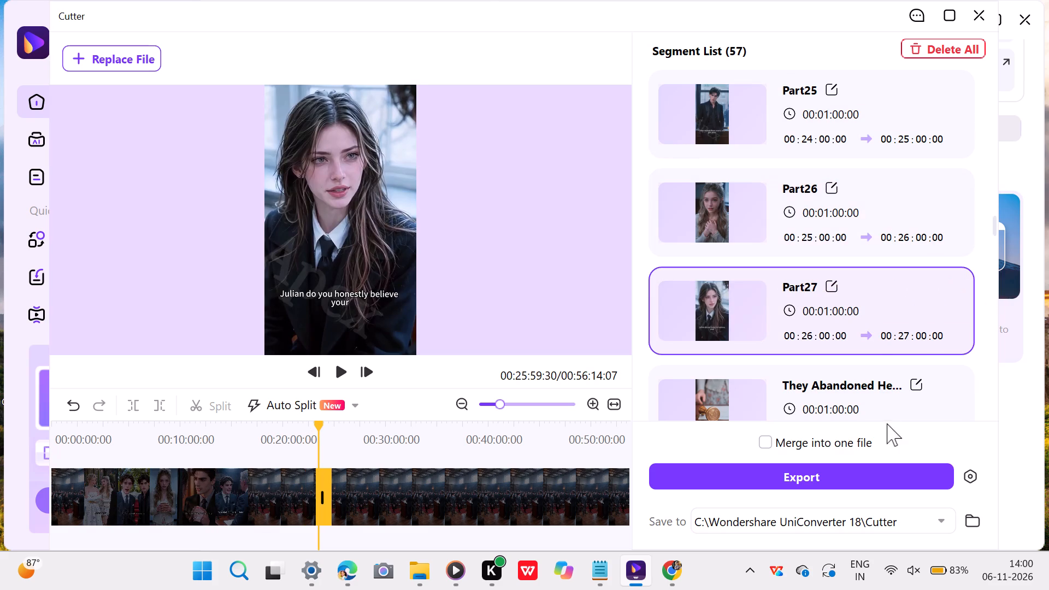
Rename the twenty-eighth segment, directly after Part27, as "Part28" using the copied word.
click(916, 386)
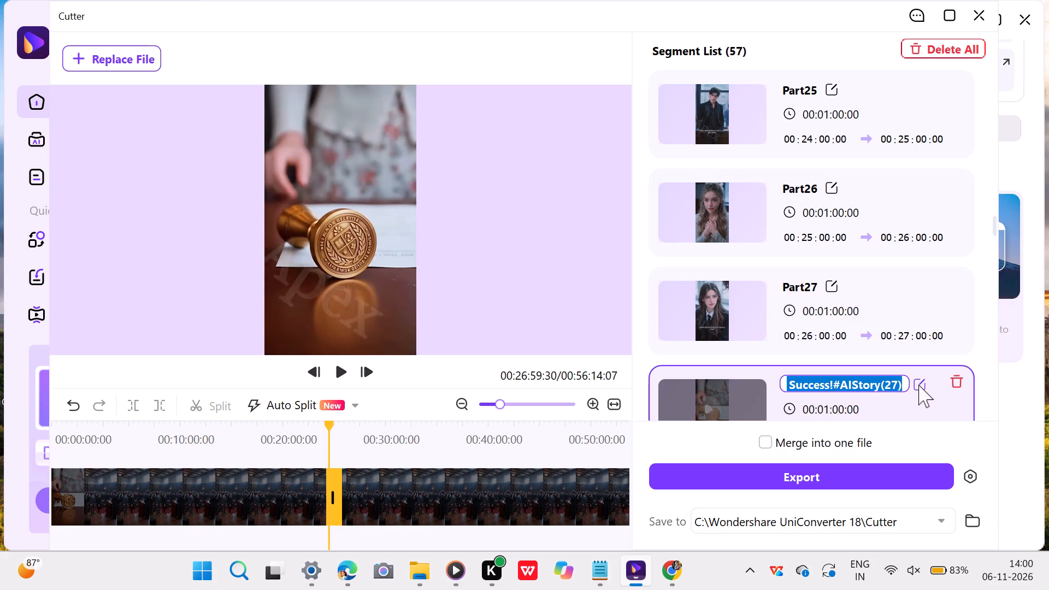
key(BackSpace)
key(ctrl+v)
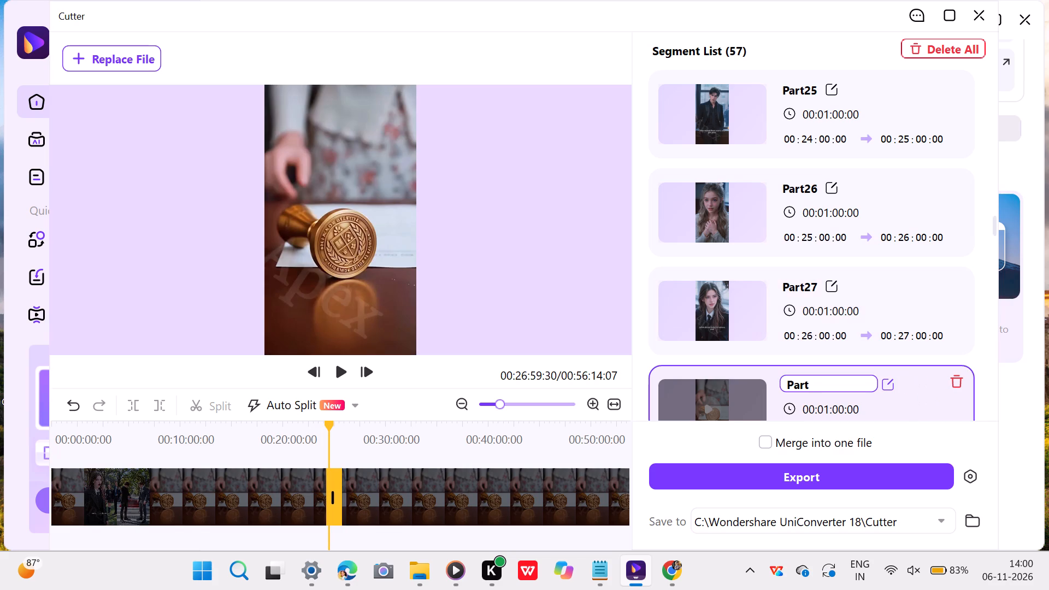
text(28)
key(Return)
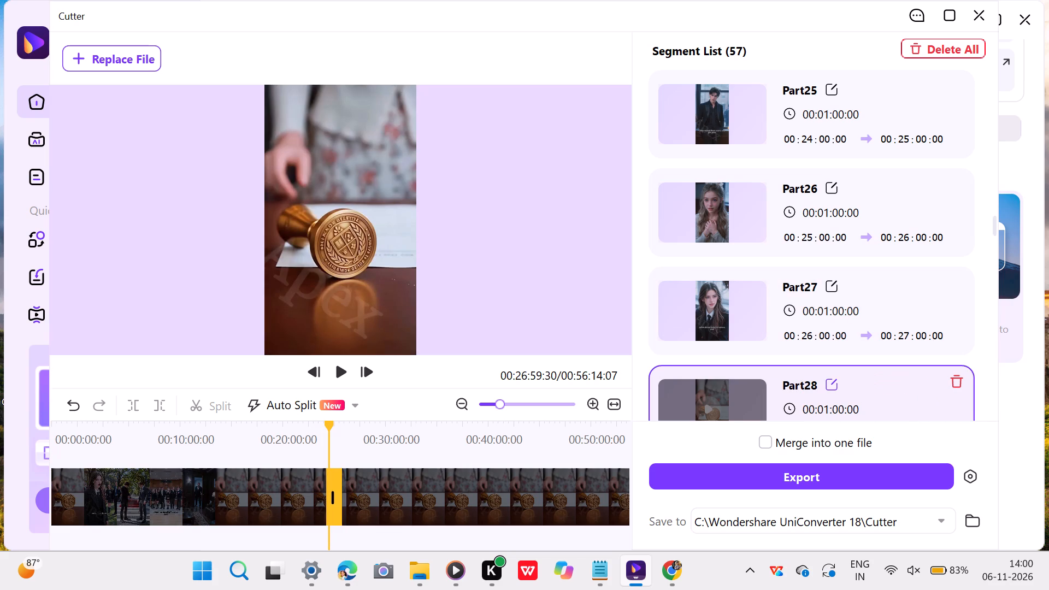
scroll(868, 317, down, 2)
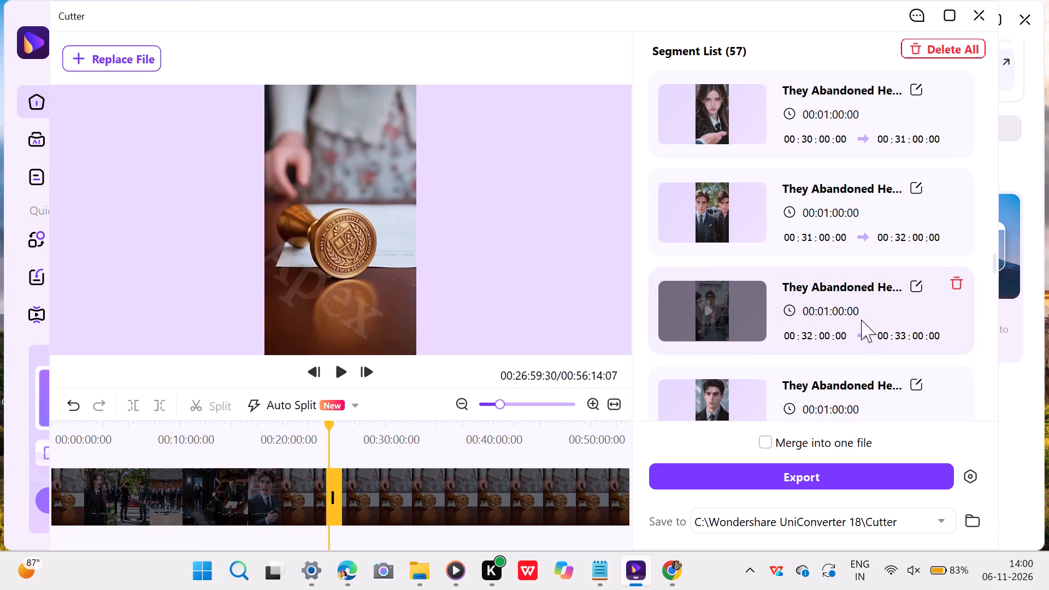
Rename the twenty-ninth segment, 00:28:00:00 to 00:29:00:00, as "Part29" using the copied word.
scroll(860, 237, up, 2)
scroll(869, 262, down, 1)
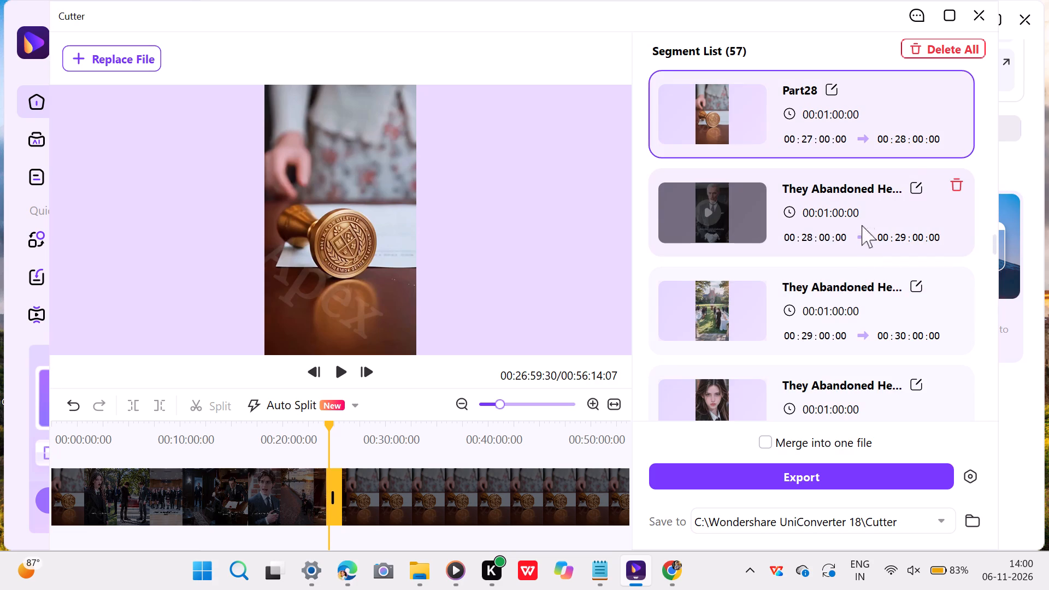
click(923, 184)
key(BackSpace)
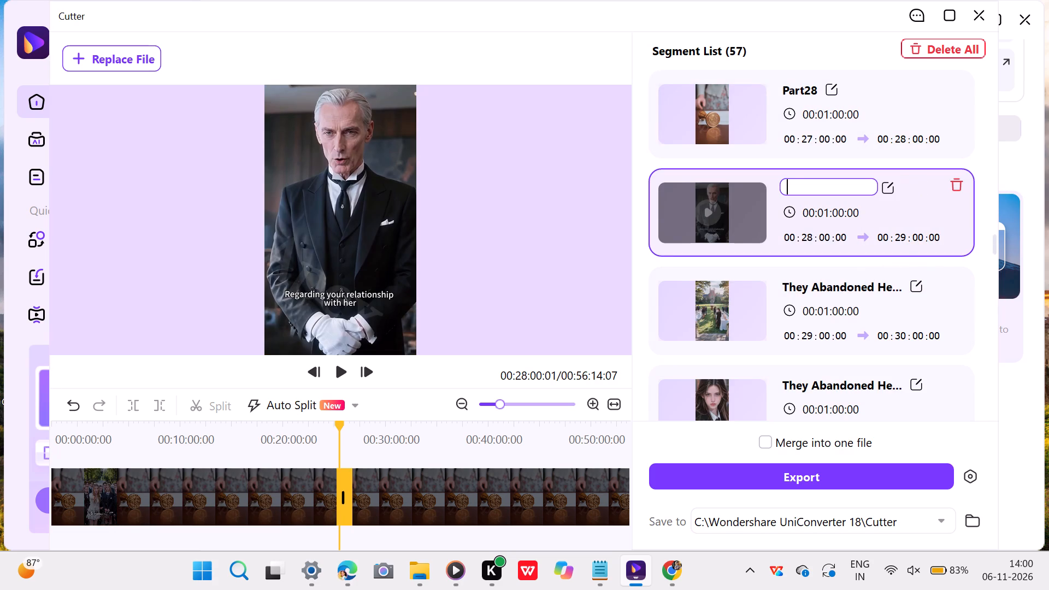
key(ctrl+v)
text(29)
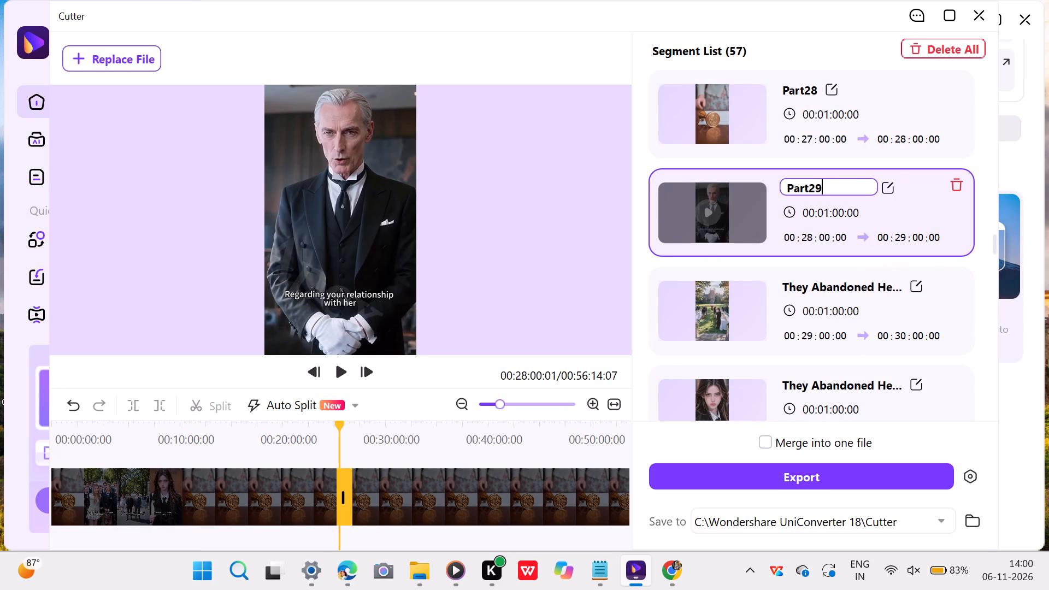
key(Return)
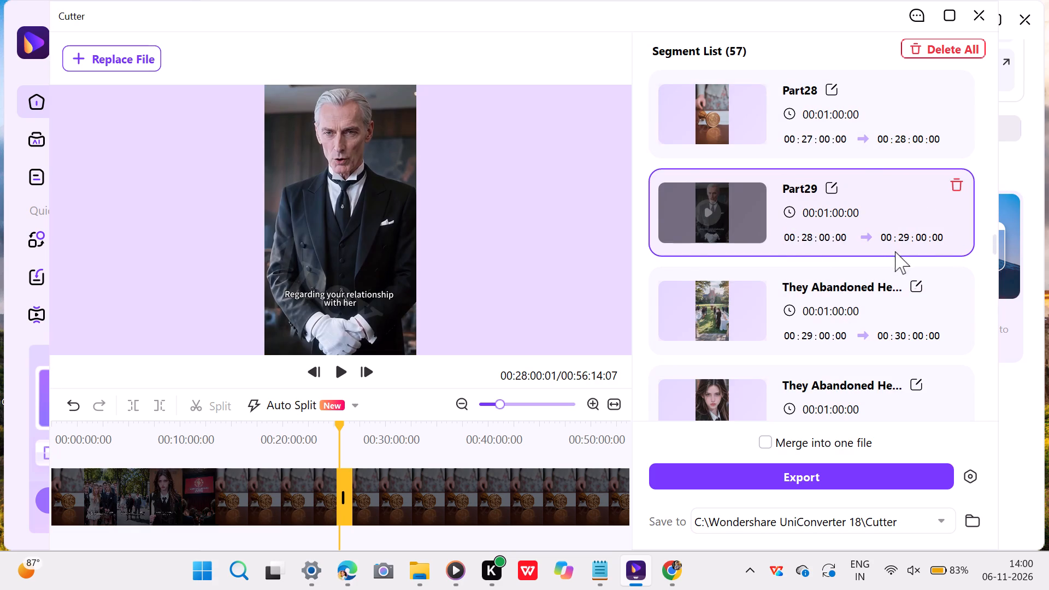
Rename the thirtieth segment, 00:29:00:00 to 00:30:00:00, as "Part30" using the copied word.
click(916, 278)
key(BackSpace)
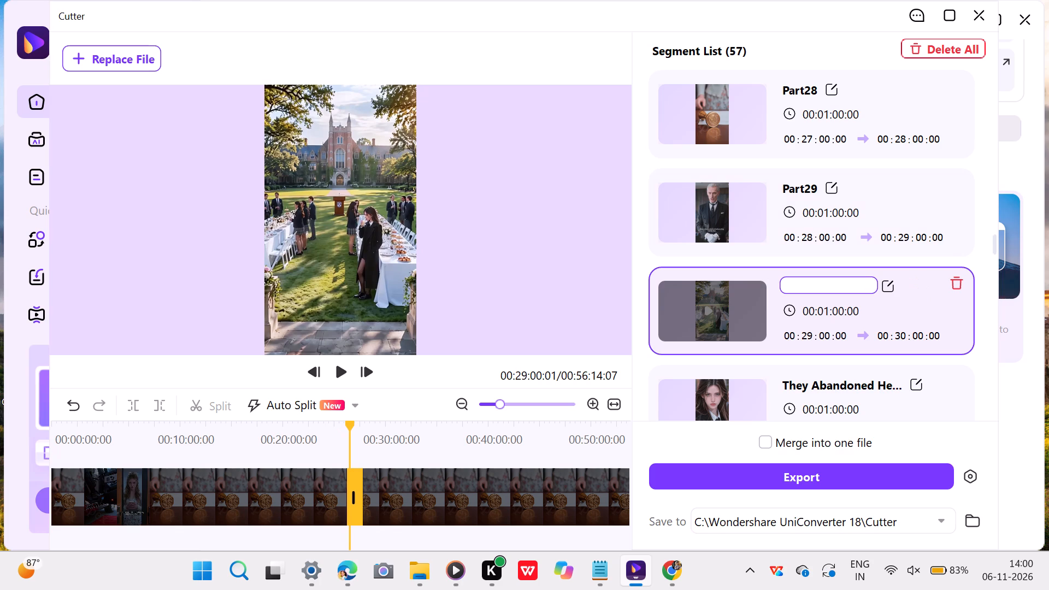
key(ctrl+v)
text(30)
key(Return)
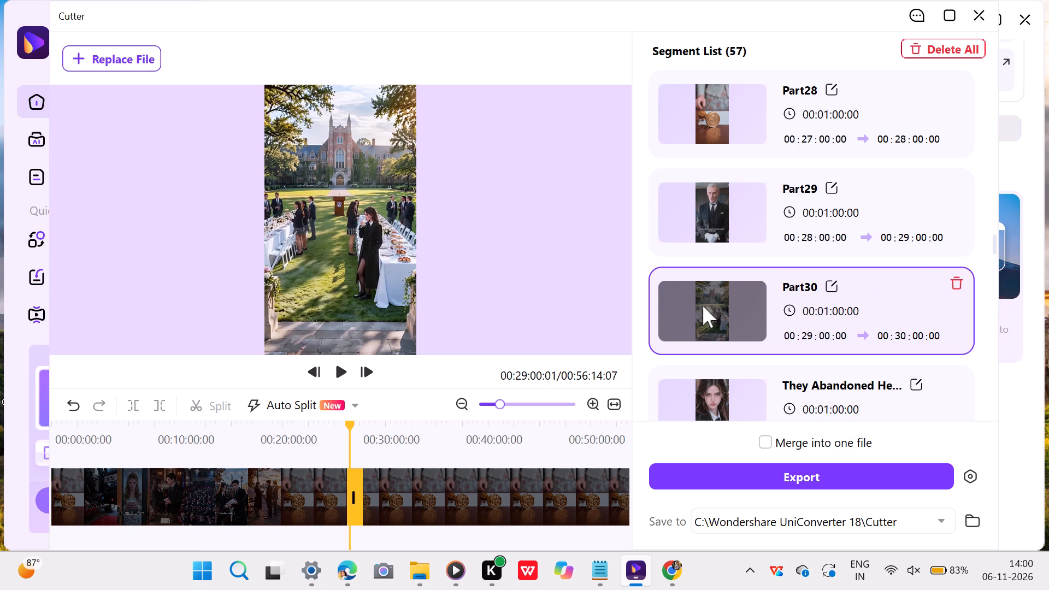
Rename the thirty-first segment, directly after Part30, as "Part31" using the copied word.
click(923, 379)
key(BackSpace)
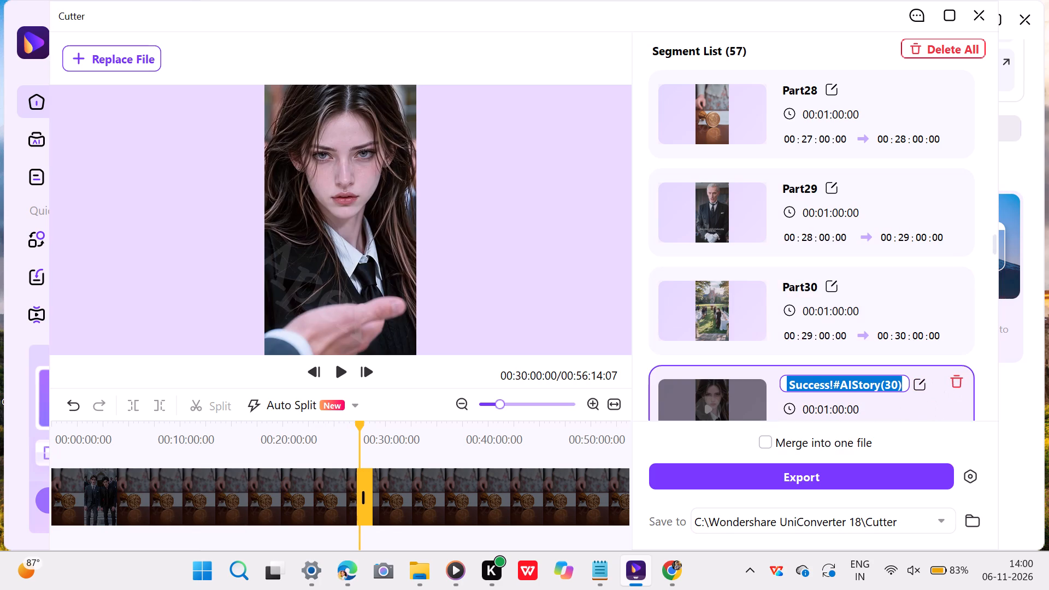
key(ctrl+v)
text(31)
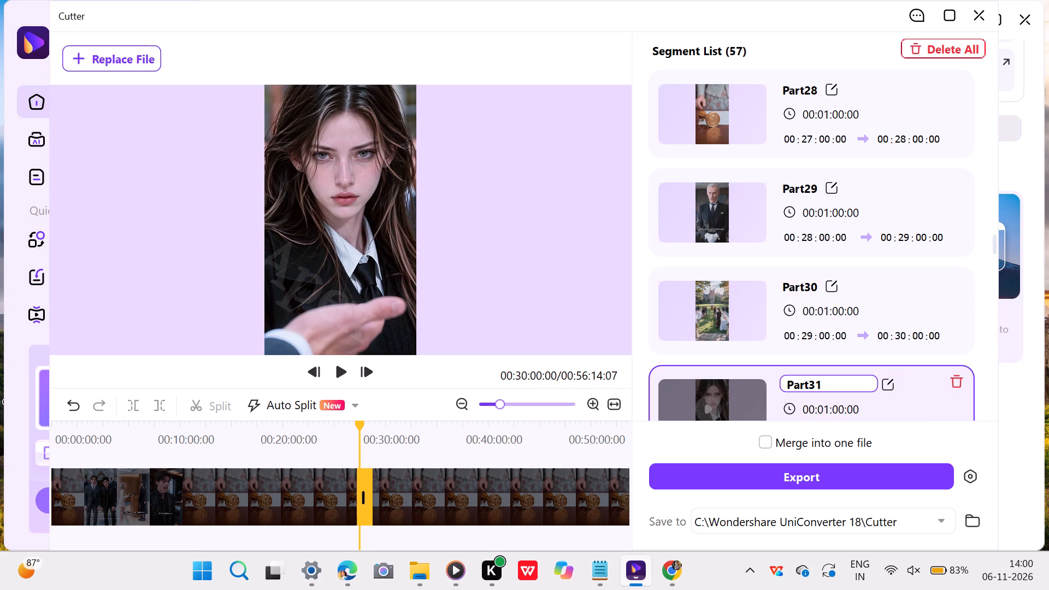
key(Return)
Rename the thirty-second segment, 00:31:00:00 to 00:32:00:00, as "Part32" using the copied word.
scroll(837, 321, down, 2)
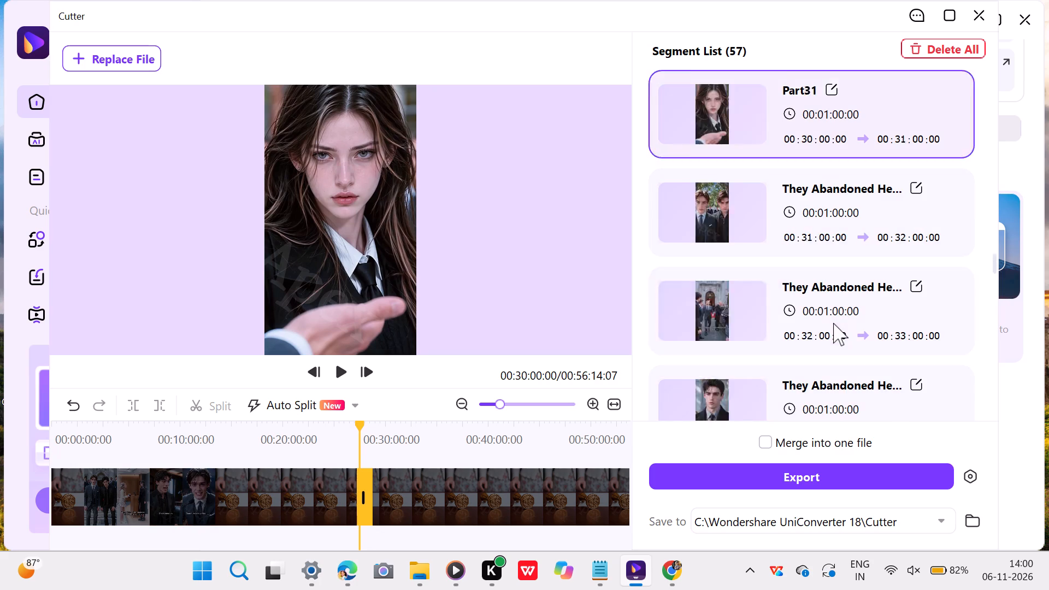
scroll(829, 197, up, 2)
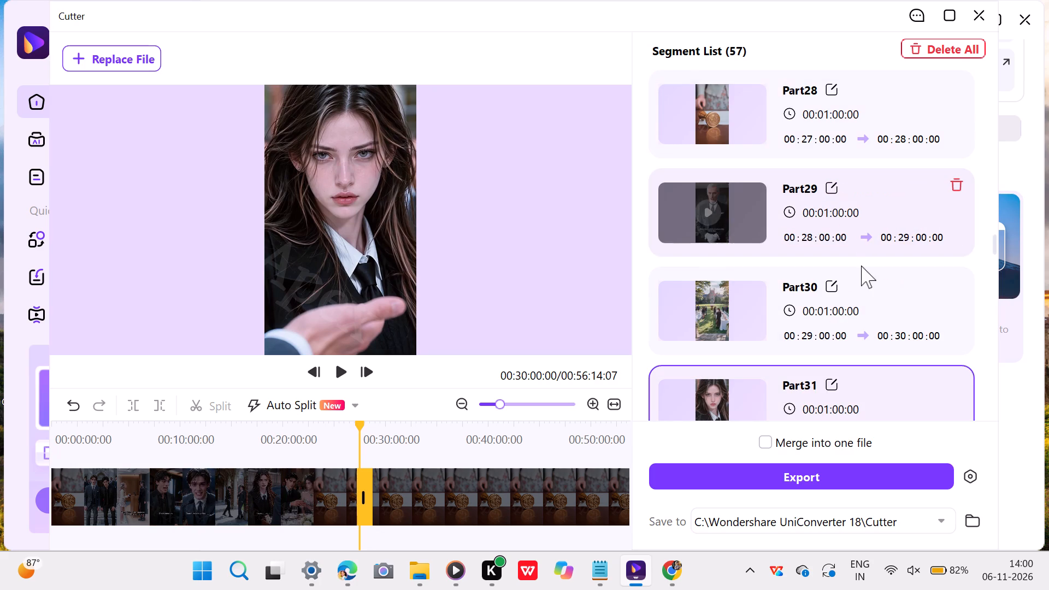
scroll(855, 269, down, 1)
click(907, 179)
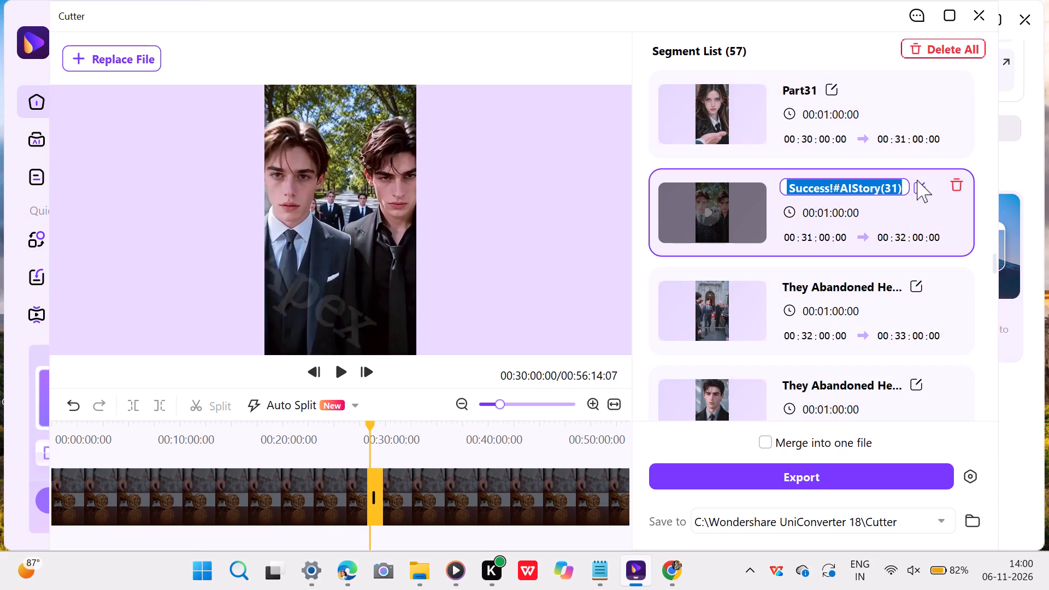
key(BackSpace)
key(ctrl+v)
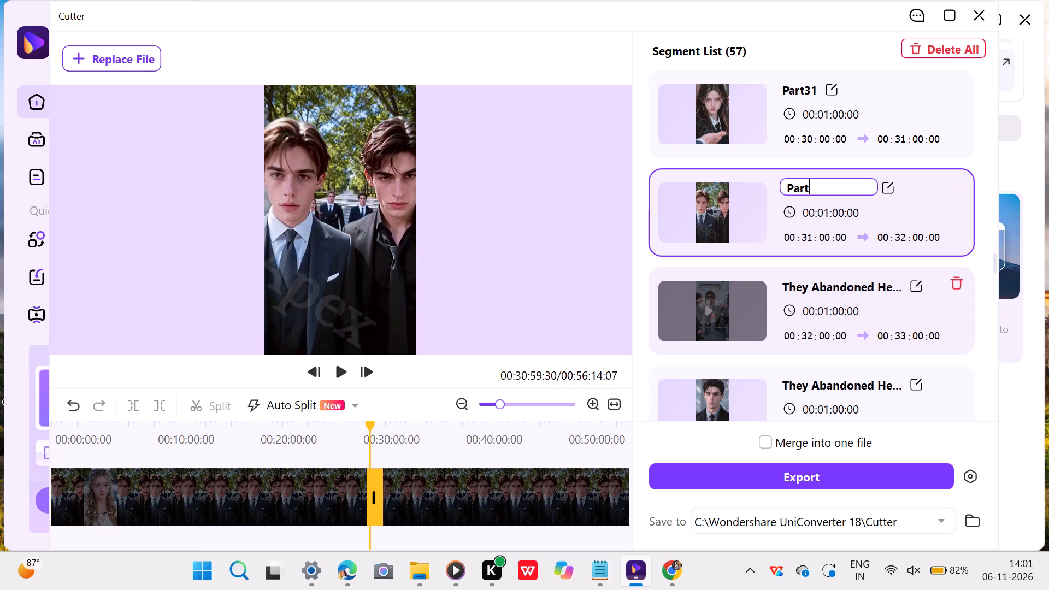
text(32)
key(Return)
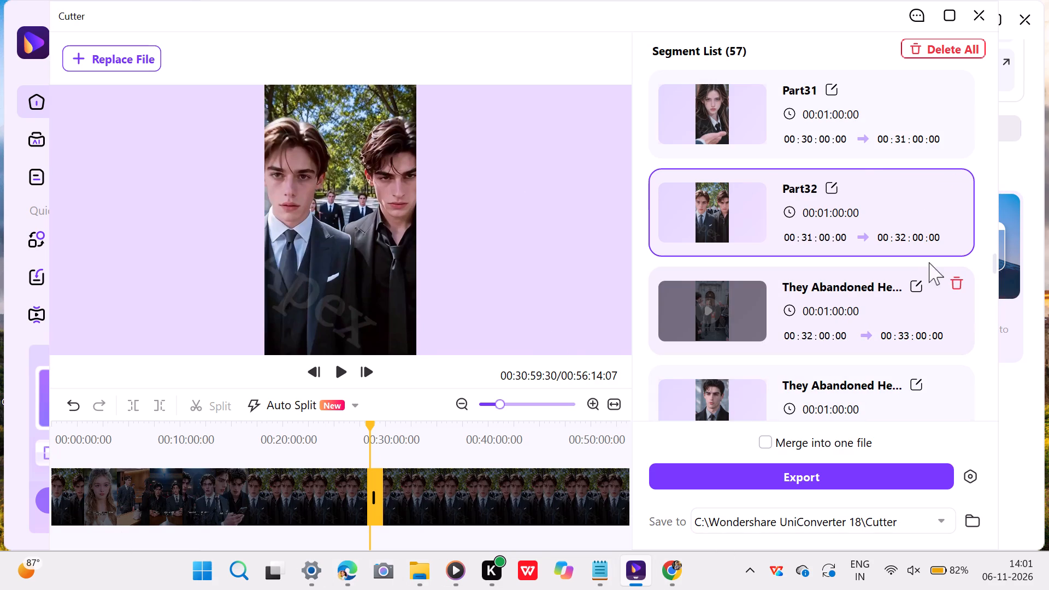
Rename the thirty-third segment, 00:32:00:00 to 00:33:00:00, as "Part33" using the copied word.
click(919, 285)
key(BackSpace)
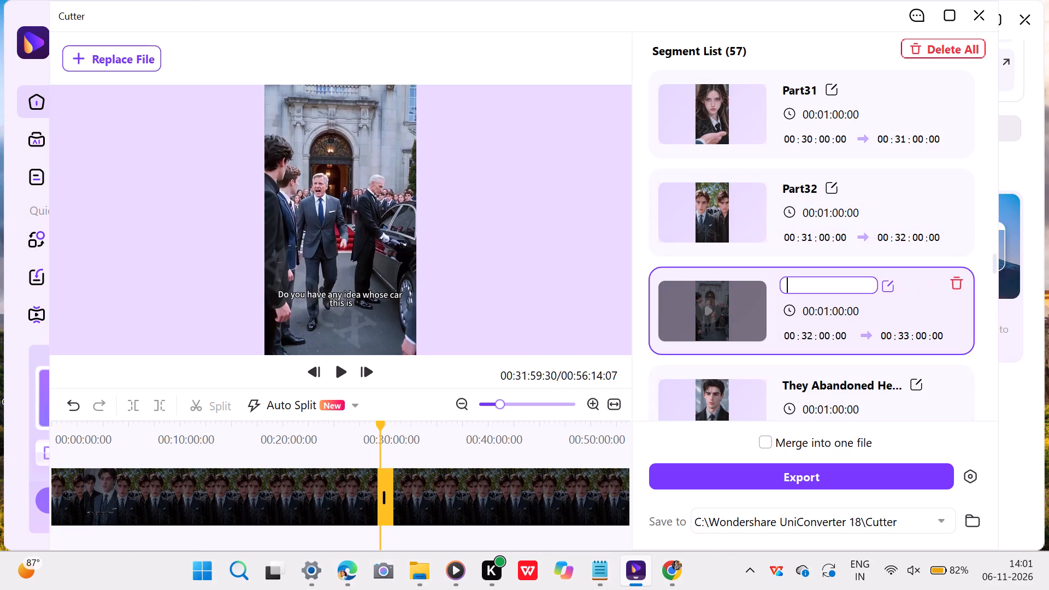
key(ctrl+v)
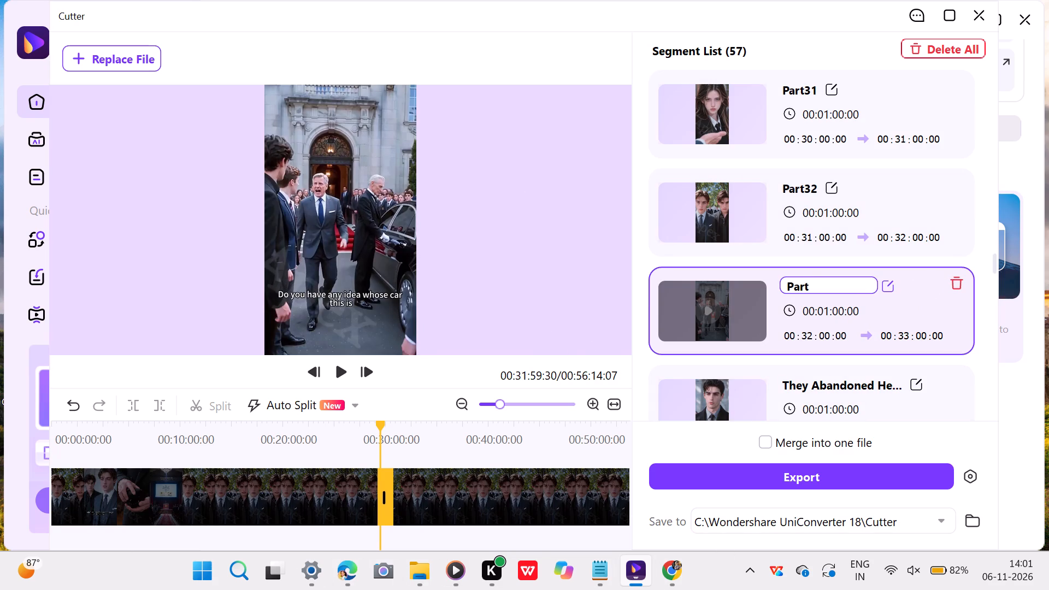
text(33)
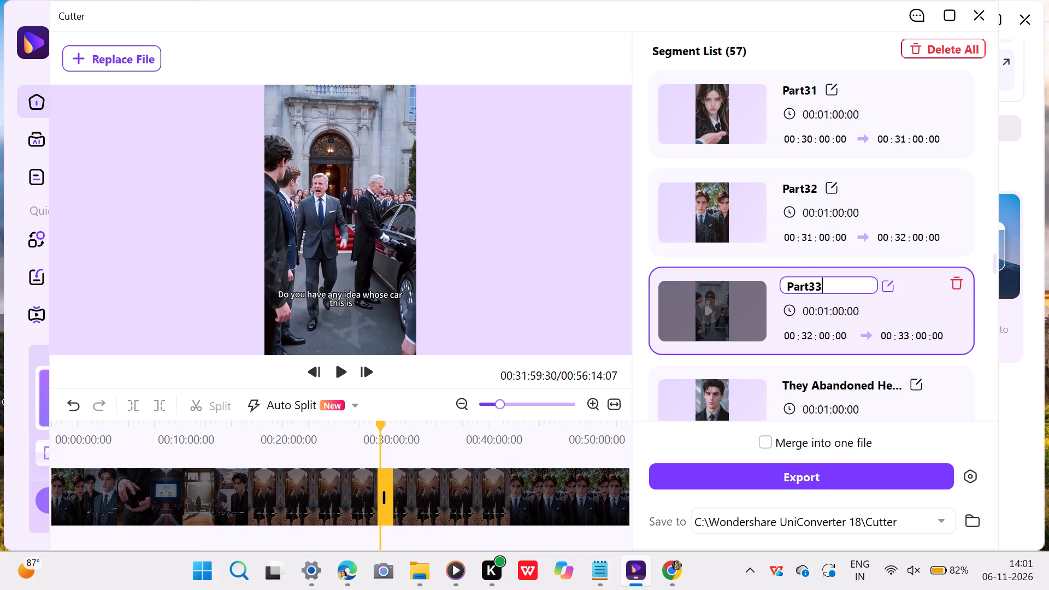
key(Return)
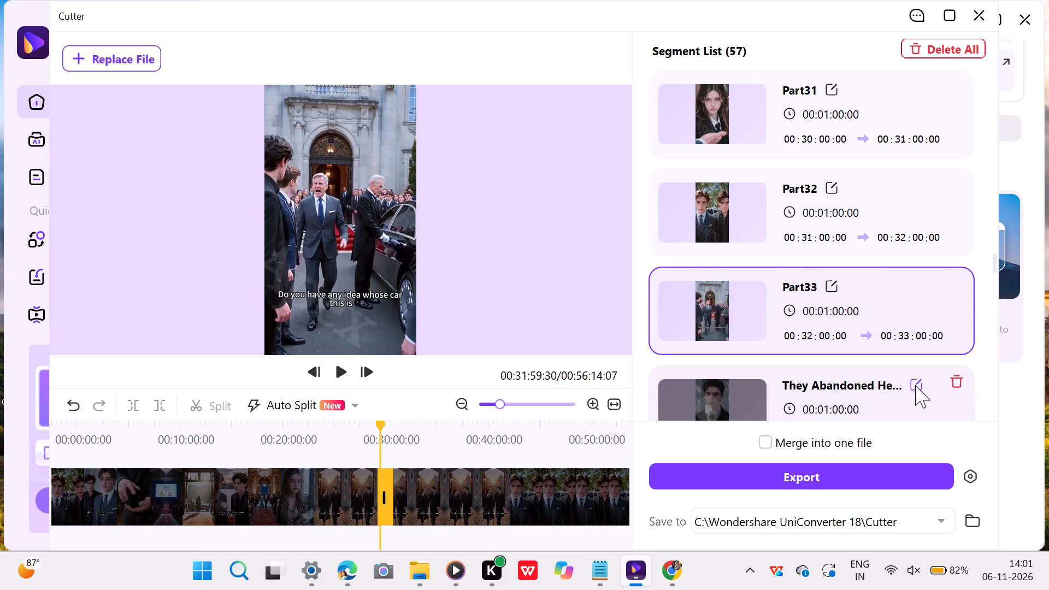
Rename the thirty-fourth segment, directly after Part33, as "Part34" using the copied word.
click(912, 386)
key(BackSpace)
key(ctrl+v)
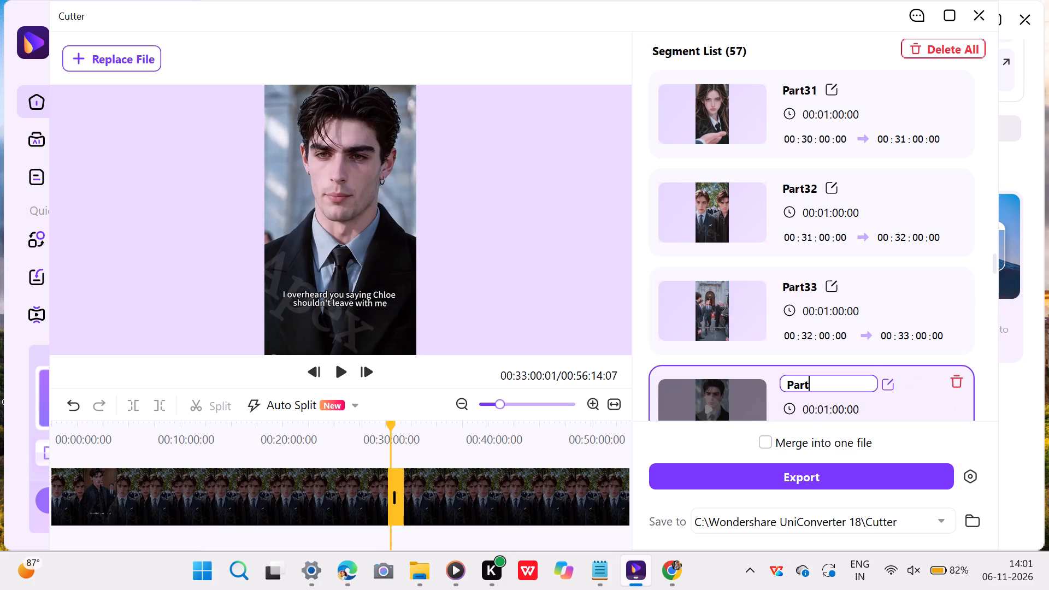
text(34)
key(Return)
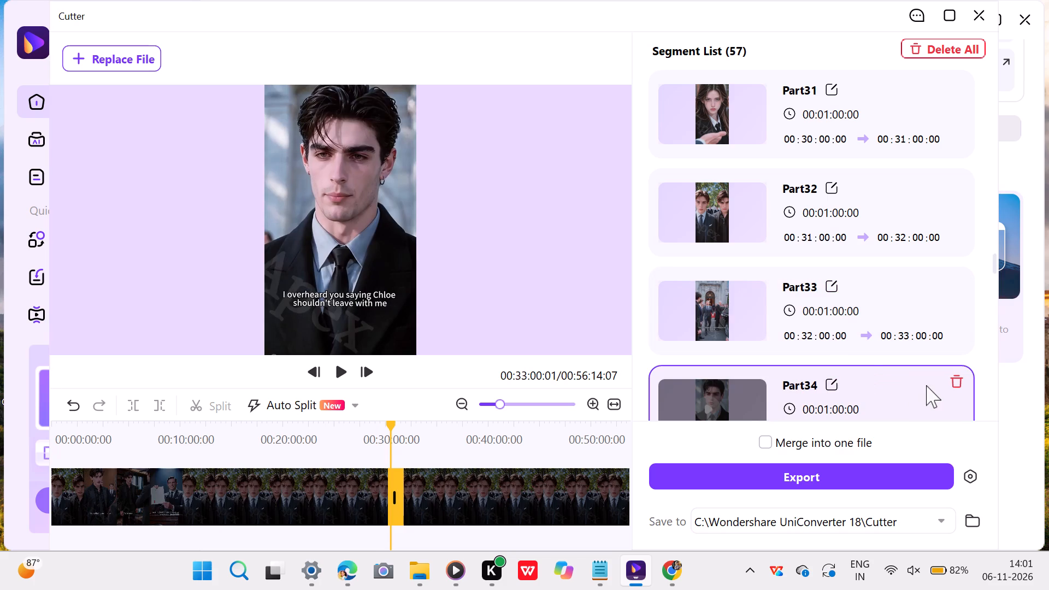
Rename the thirty-fifth segment, 00:34:00:00 to 00:35:00:00, as "Part35" using the copied word.
scroll(964, 355, down, 1)
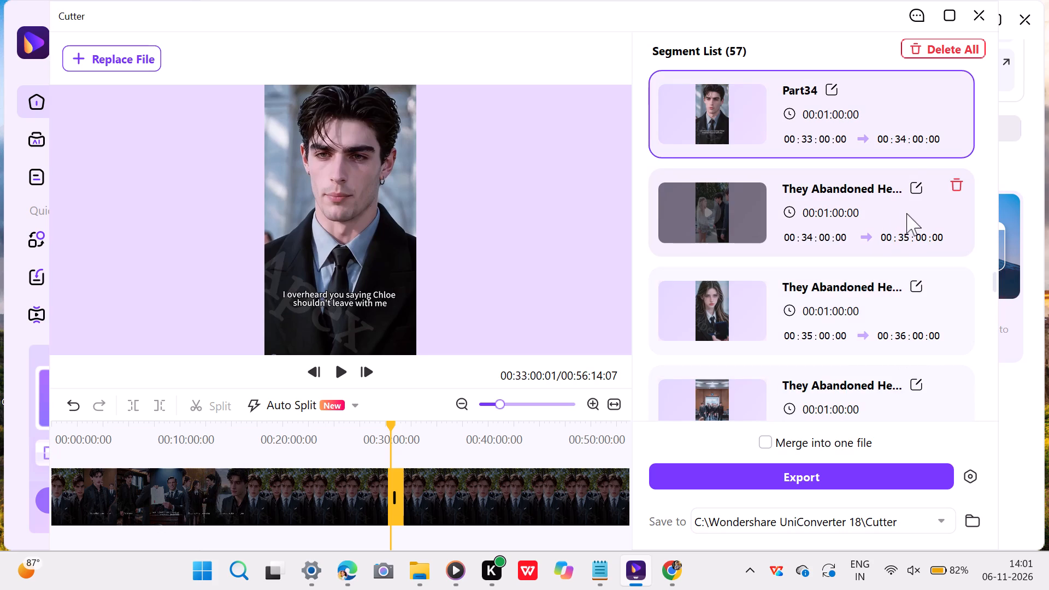
click(913, 190)
key(BackSpace)
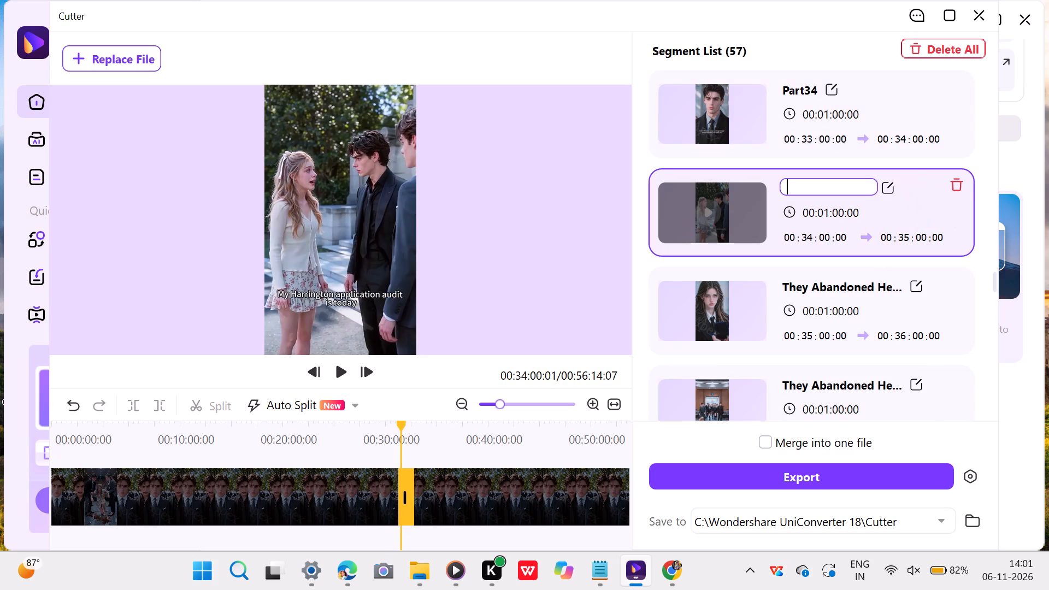
key(ctrl+v)
text(35)
key(Return)
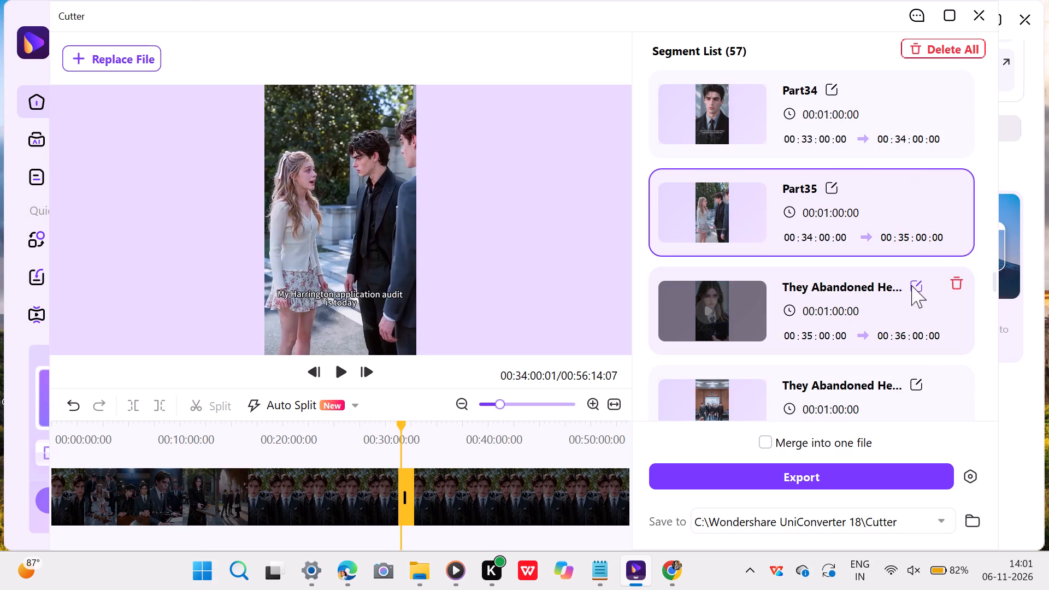
Rename the thirty-sixth segment, 00:35:00:00 to 00:36:00:00, as "Part36" using the copied word.
drag(912, 285, 918, 284)
key(BackSpace)
key(ctrl+v)
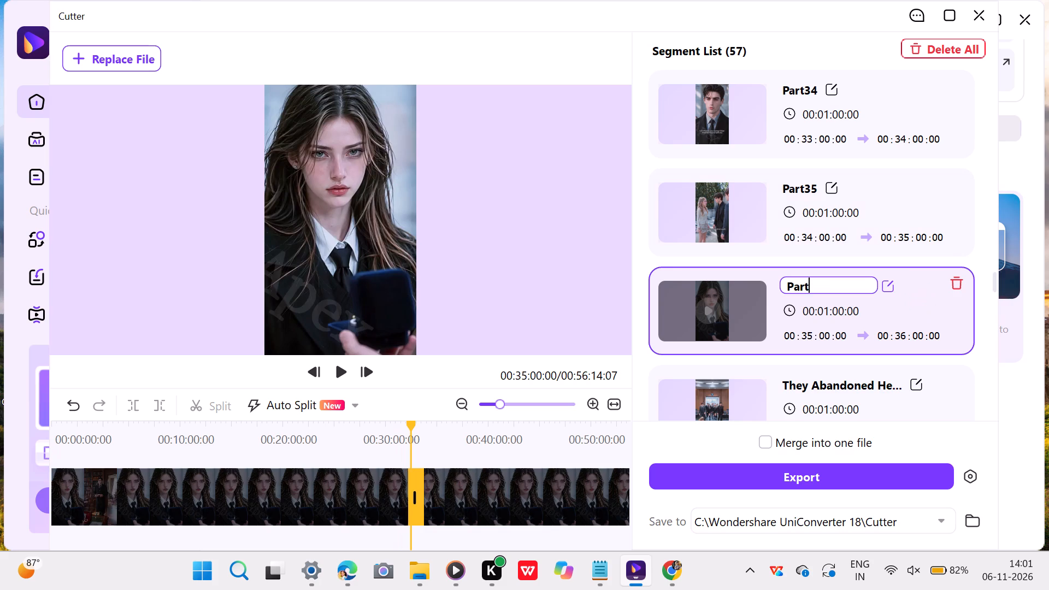
text(36)
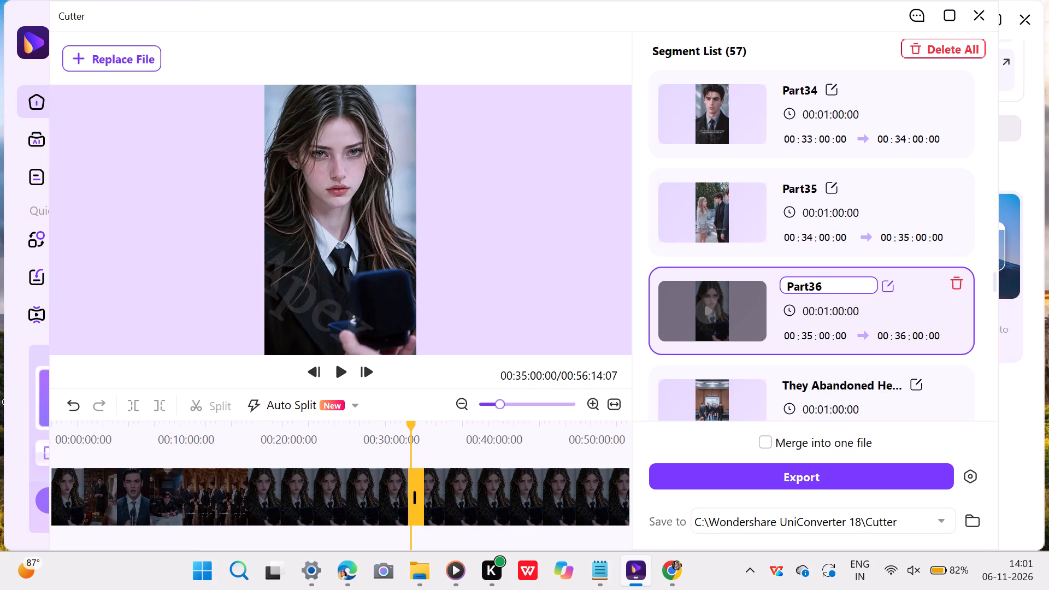
key(Return)
Rename the thirty-seventh segment, directly after Part36, as "Part37" using the copied word.
click(914, 376)
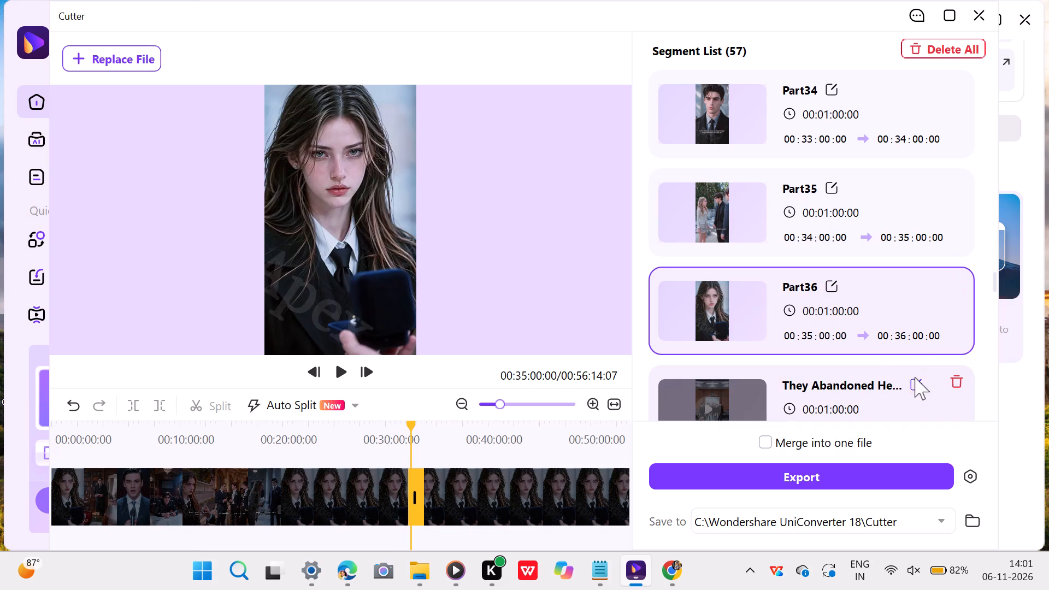
key(BackSpace)
key(ctrl+v)
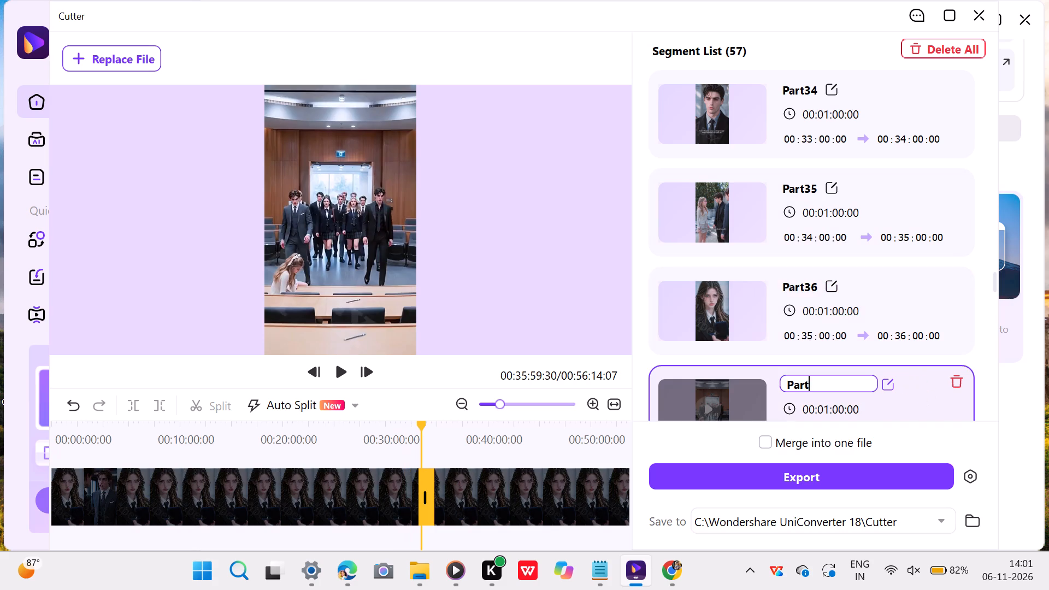
text(37)
key(Return)
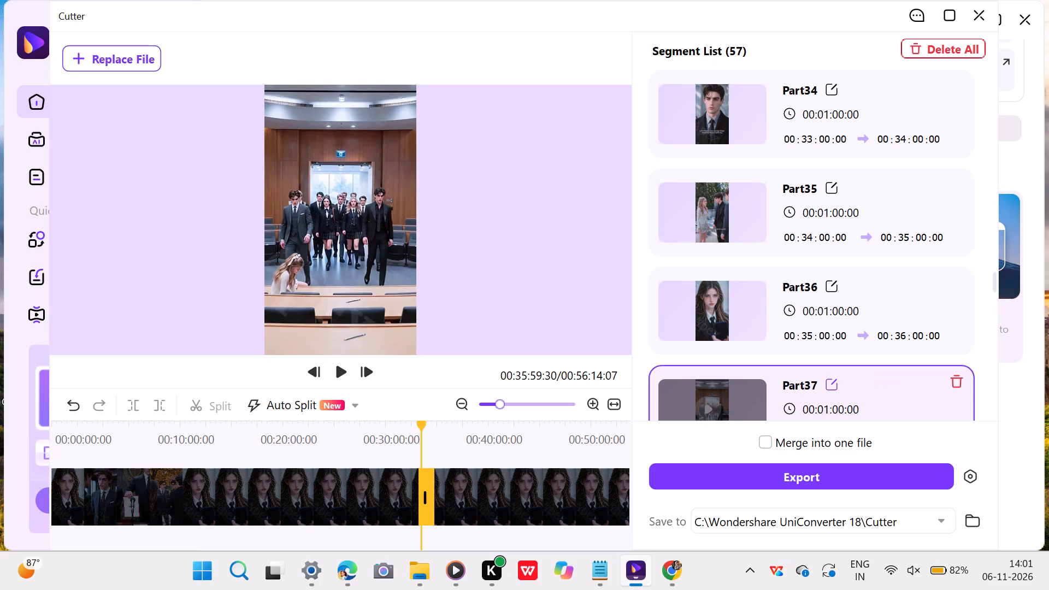
Rename the thirty-eighth segment, 00:37:00:00 to 00:38:00:00, as "Part38" using the copied word.
scroll(887, 323, down, 2)
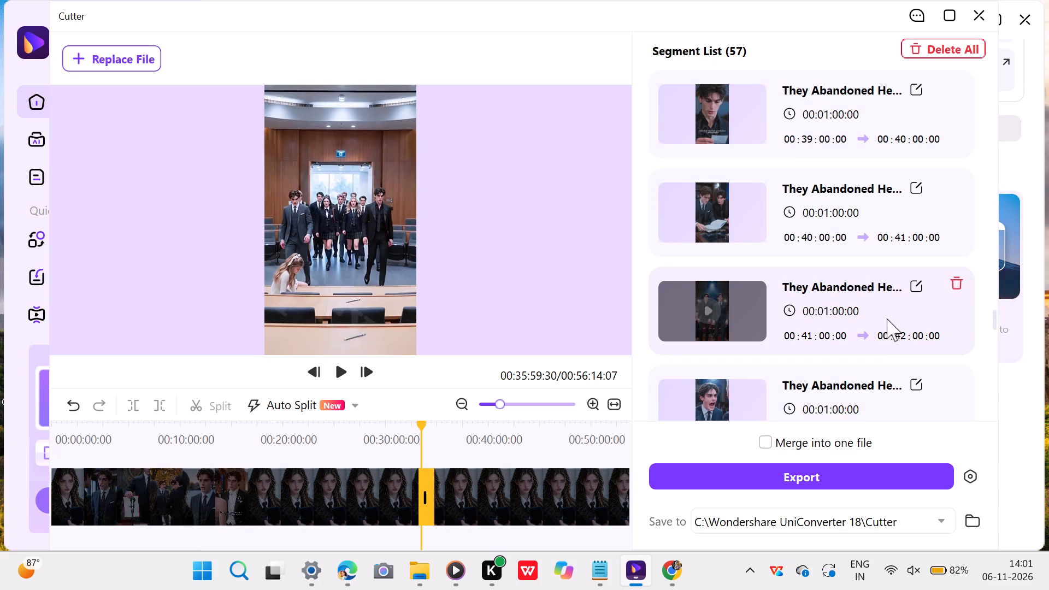
scroll(858, 278, up, 1)
click(921, 185)
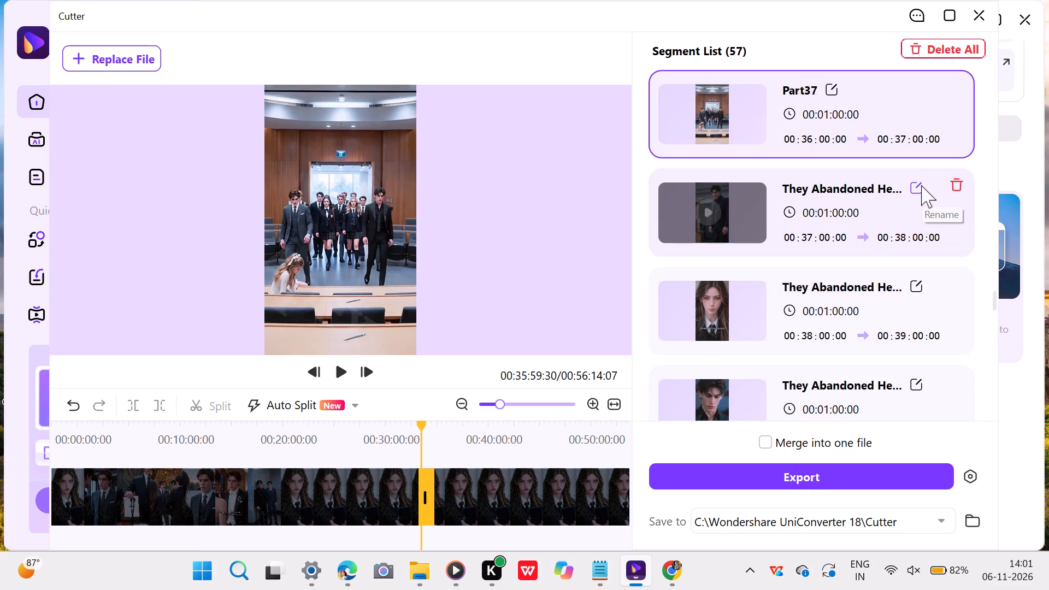
key(BackSpace)
key(ctrl+v)
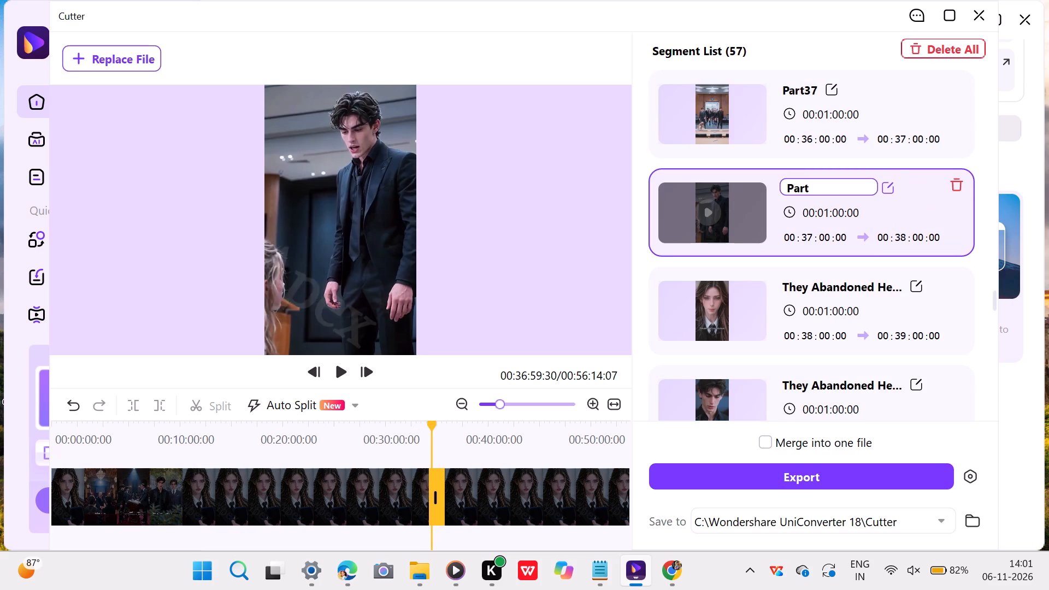
text(38)
key(Return)
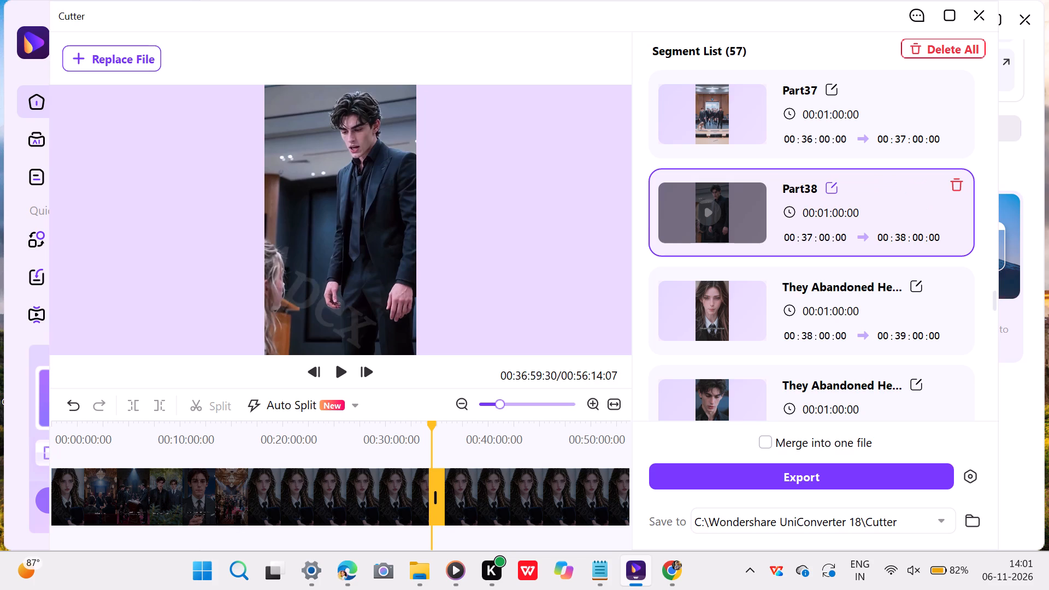
Rename the thirty-ninth segment, 00:38:00:00 to 00:39:00:00, as "Part39" using the copied word.
click(914, 287)
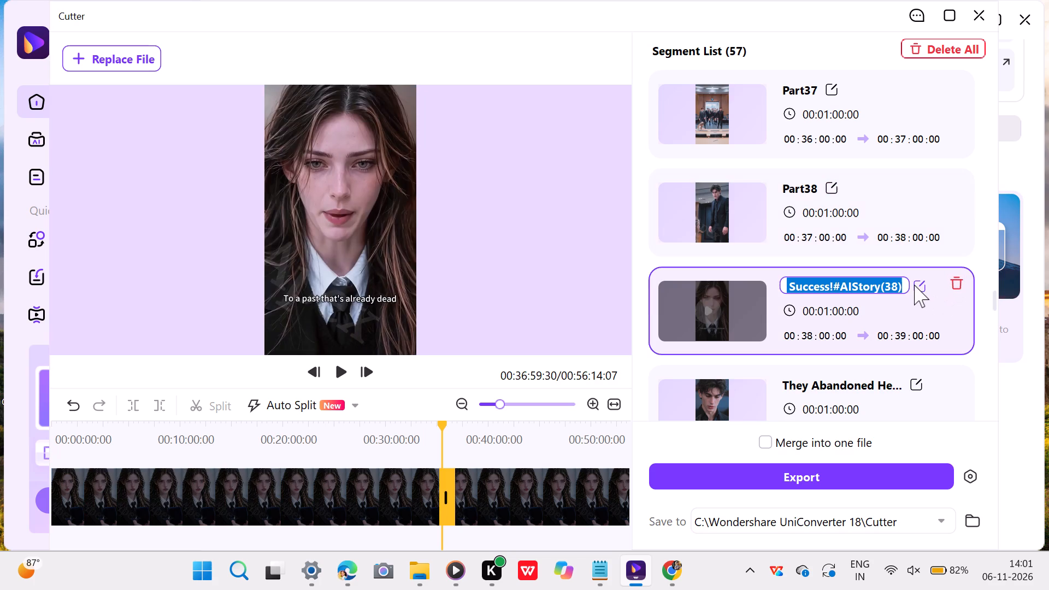
key(BackSpace)
key(ctrl+v)
text(38)
key(BackSpace)
key(9)
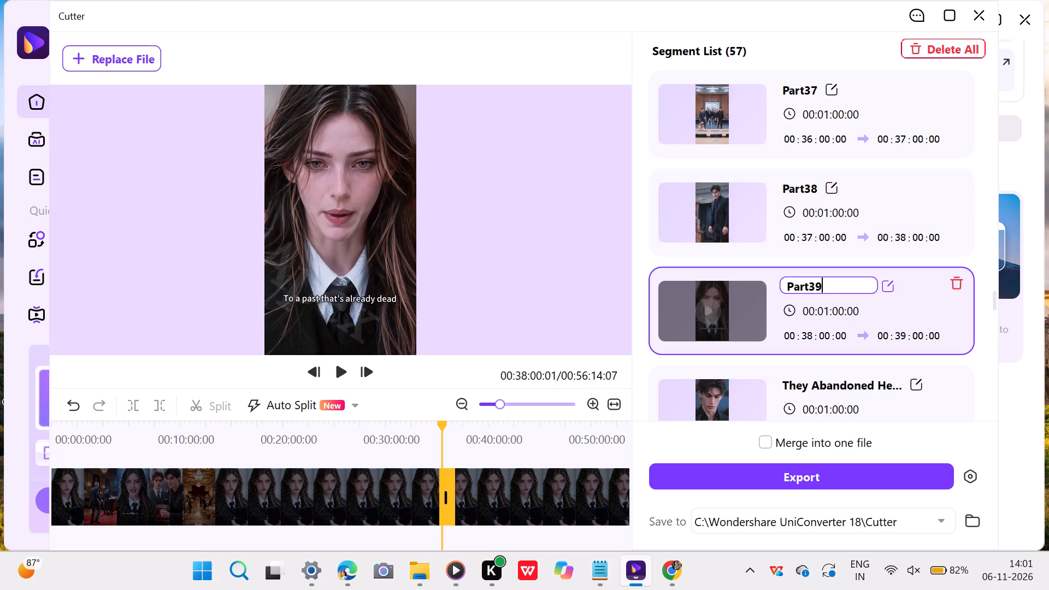
key(Return)
Rename the fortieth segment, 00:39:00:00 to 00:40:00:00, as "Part40" using the copied word.
click(911, 385)
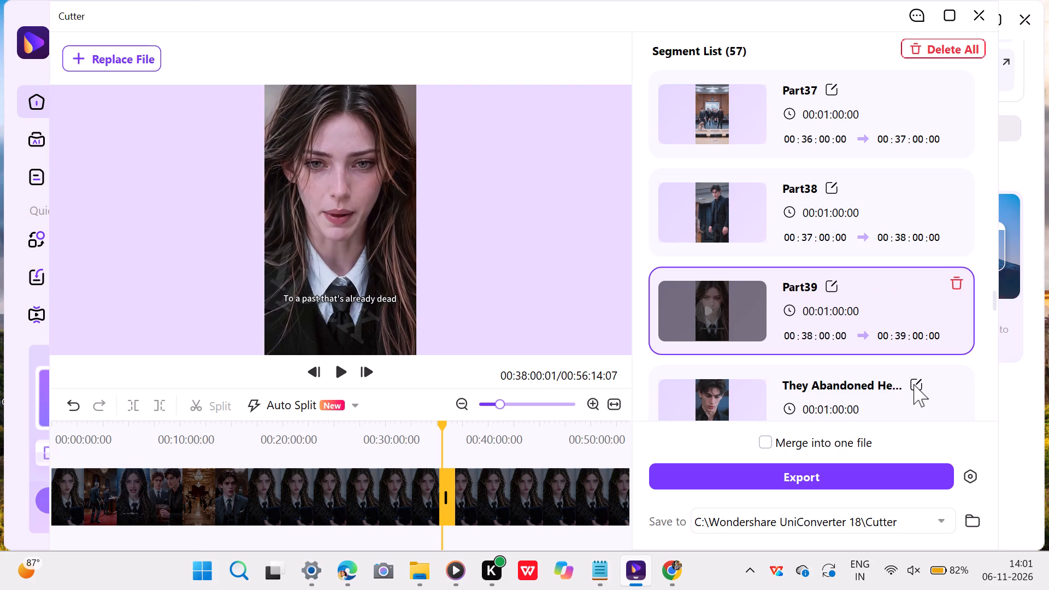
key(BackSpace)
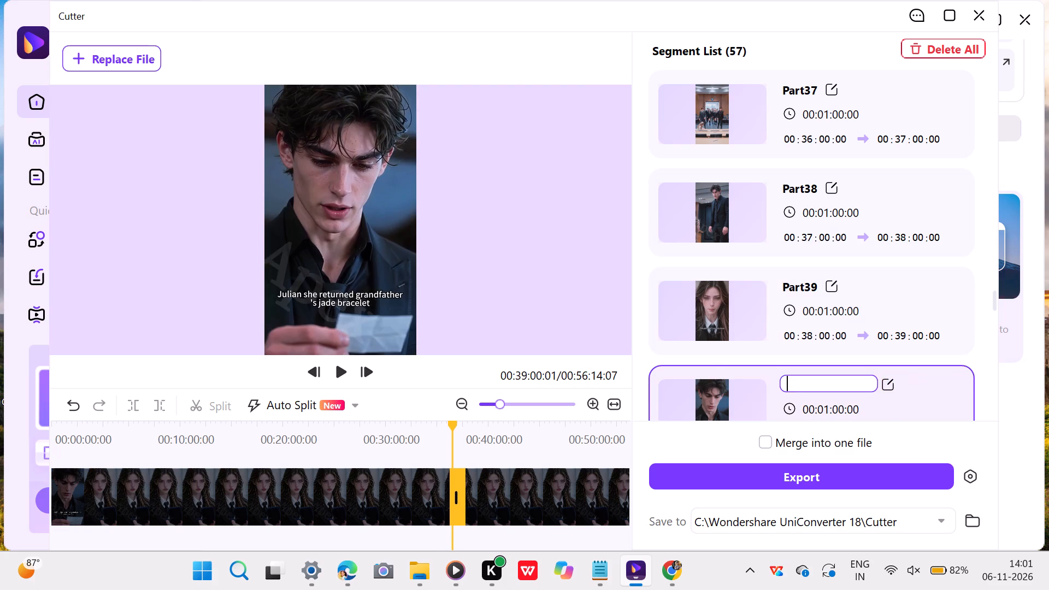
key(ctrl+v)
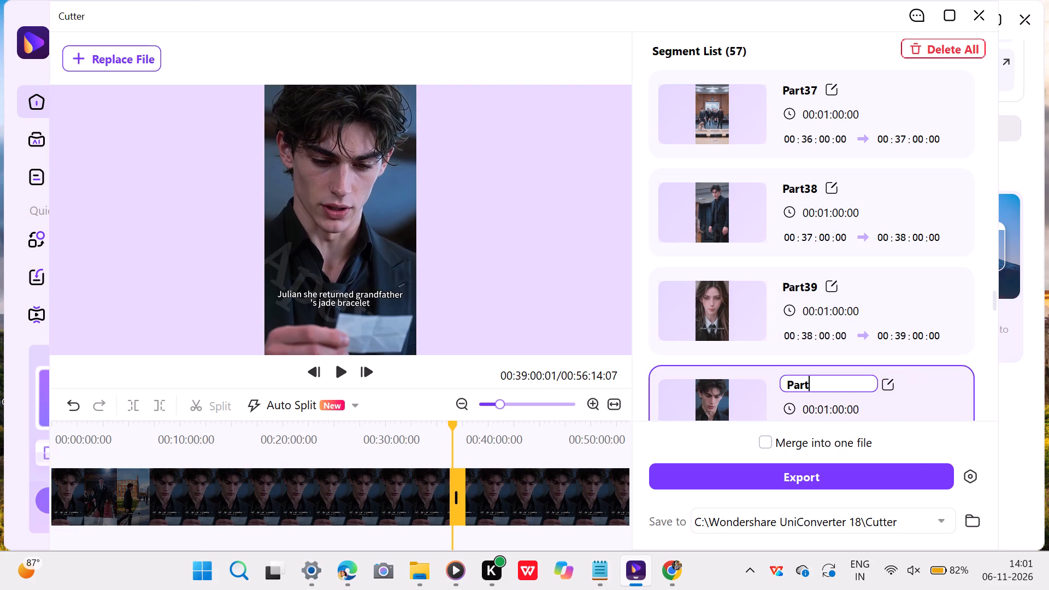
text(40)
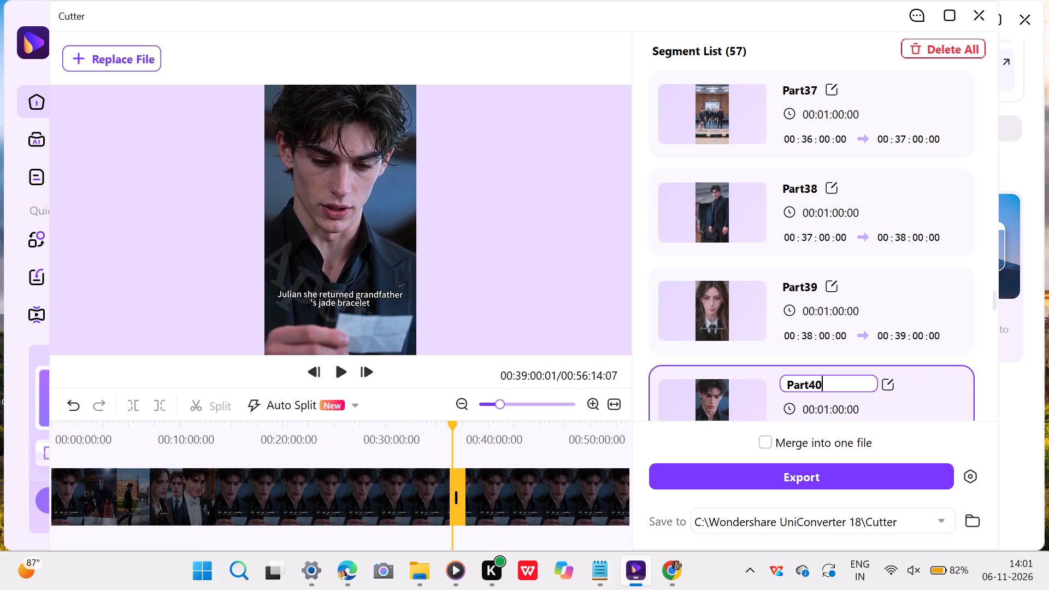
key(Return)
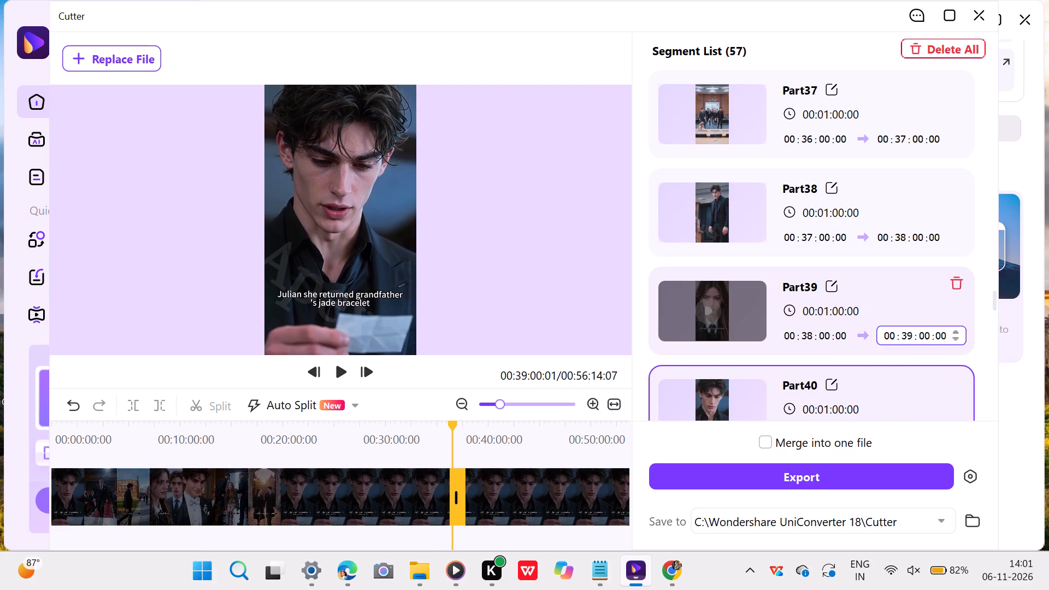
Rename the forty-first segment, 00:40:00:00 to 00:41:00:00, as "Part41" using the copied word.
scroll(824, 270, down, 1)
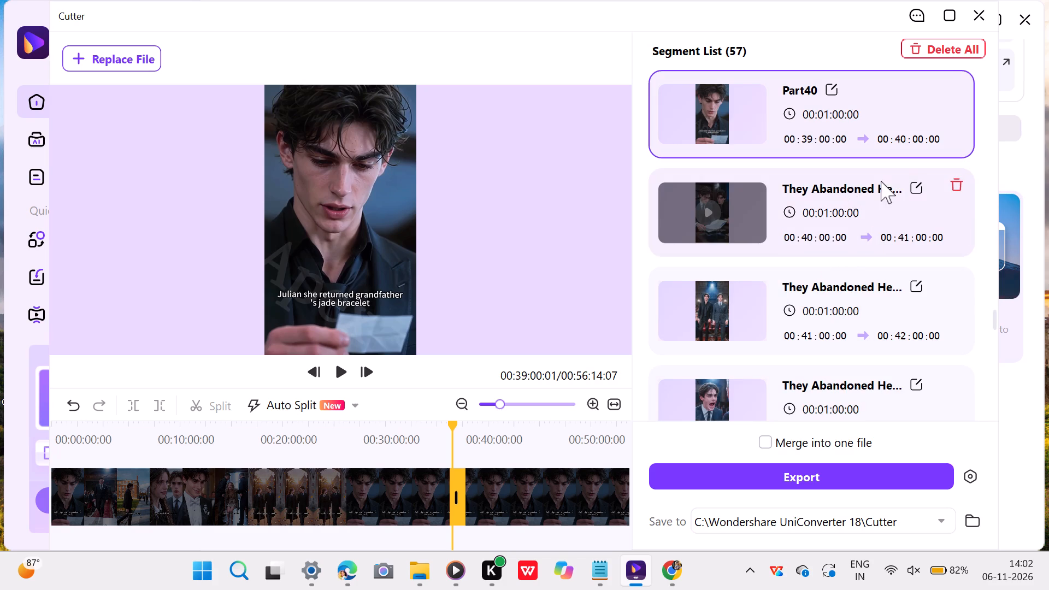
click(911, 186)
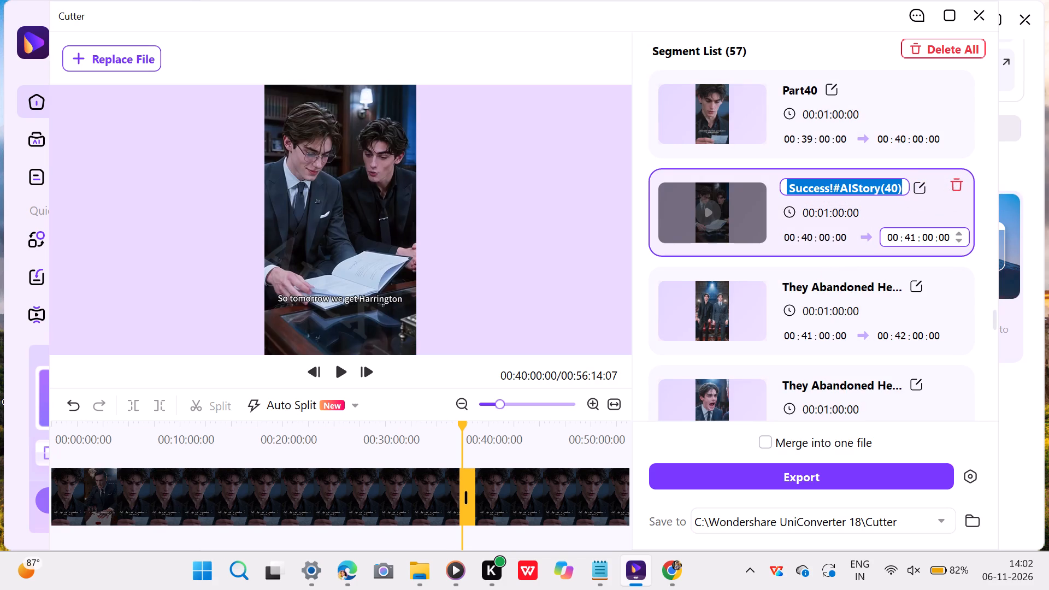
key(BackSpace)
text(41)
key(BackSpace)
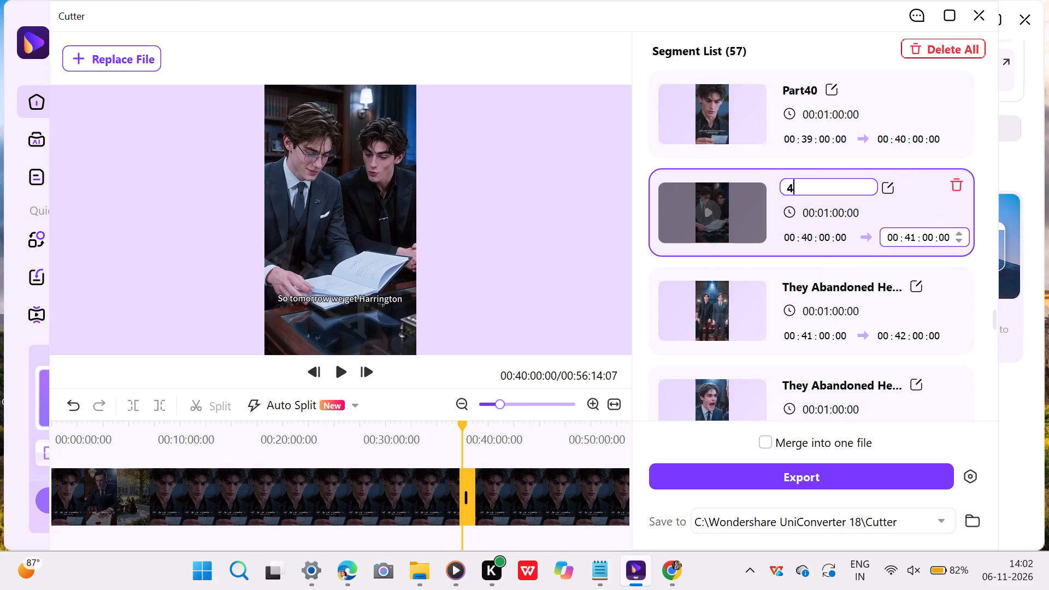
key(BackSpace)
key(ctrl+v)
text(41)
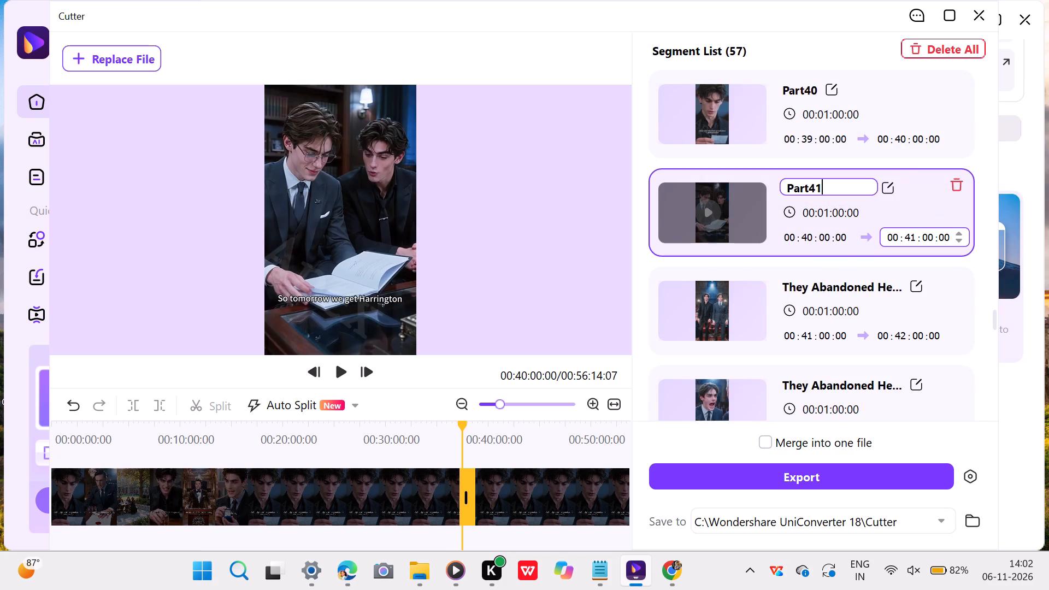
key(Return)
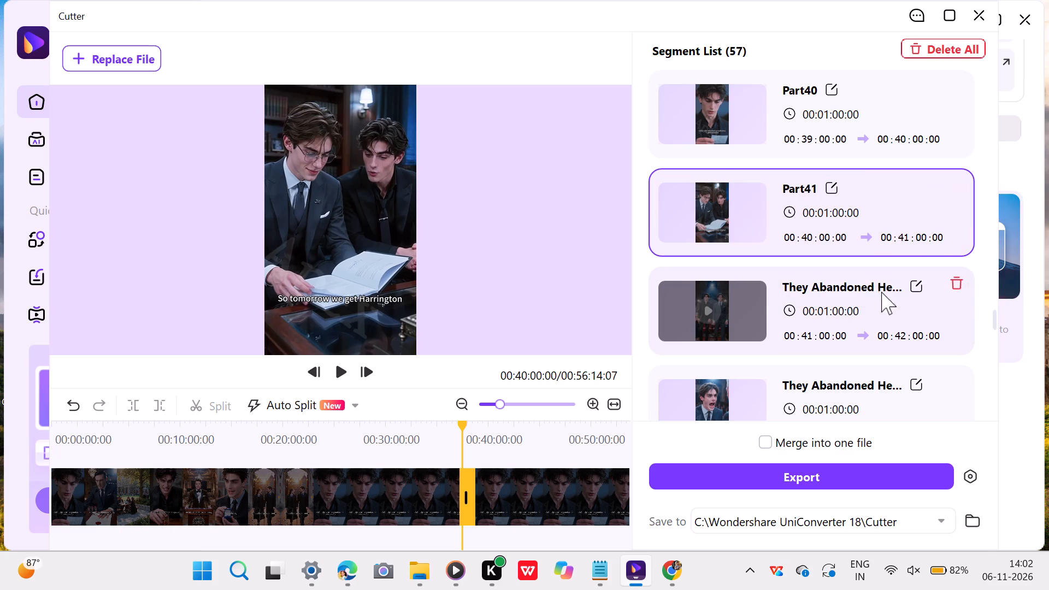
Rename the forty-second segment, 00:41:00:00 to 00:42:00:00, as "Part42" using the copied word.
click(910, 280)
key(BackSpace)
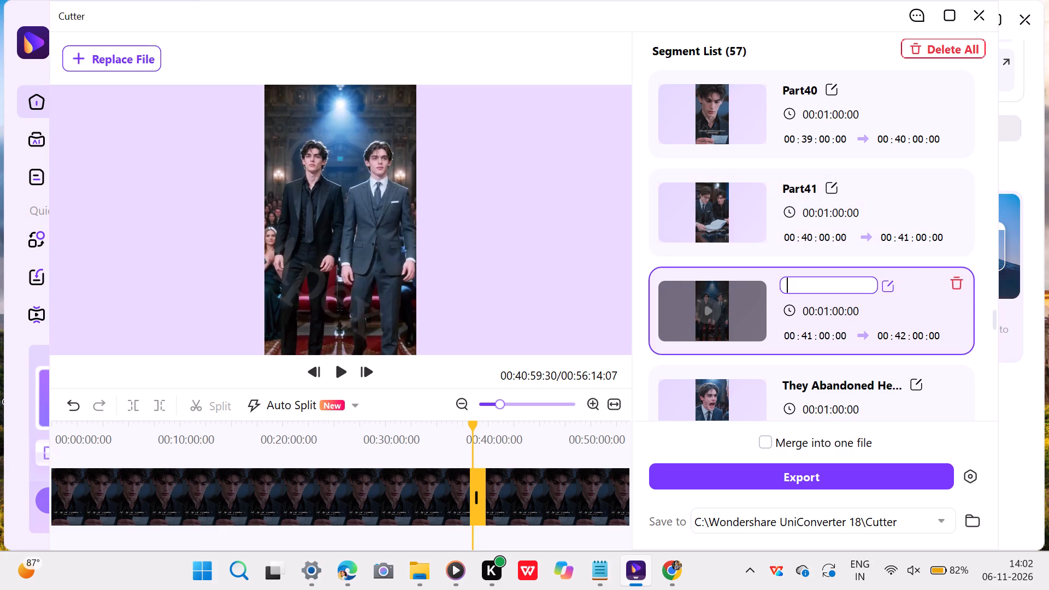
key(ctrl+v)
text(42)
key(Return)
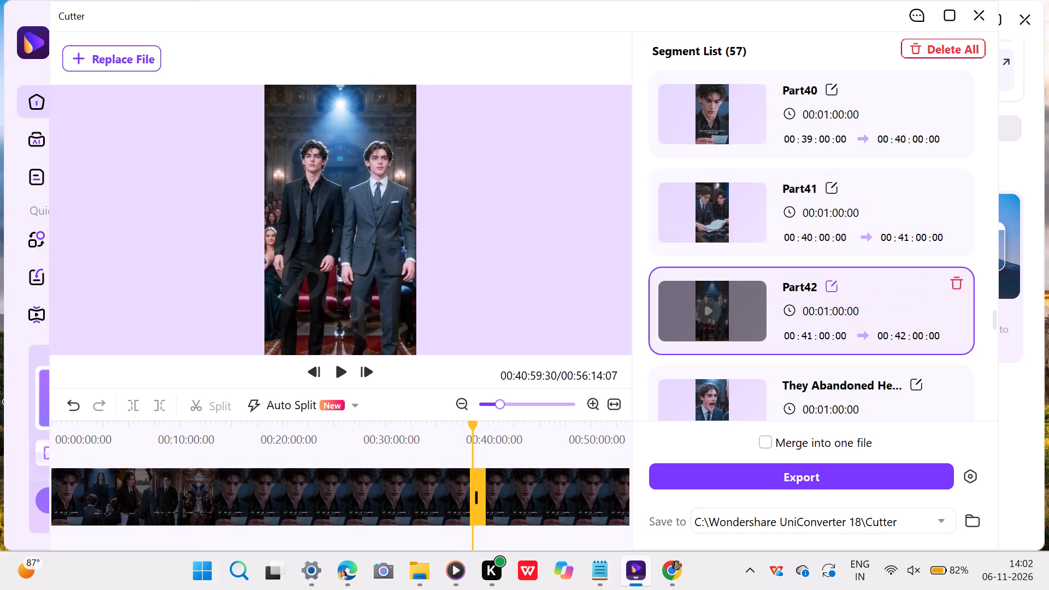
Rename the forty-third segment, 00:42:00:00 to 00:43:00:00, as "Part43" using the copied word.
click(917, 383)
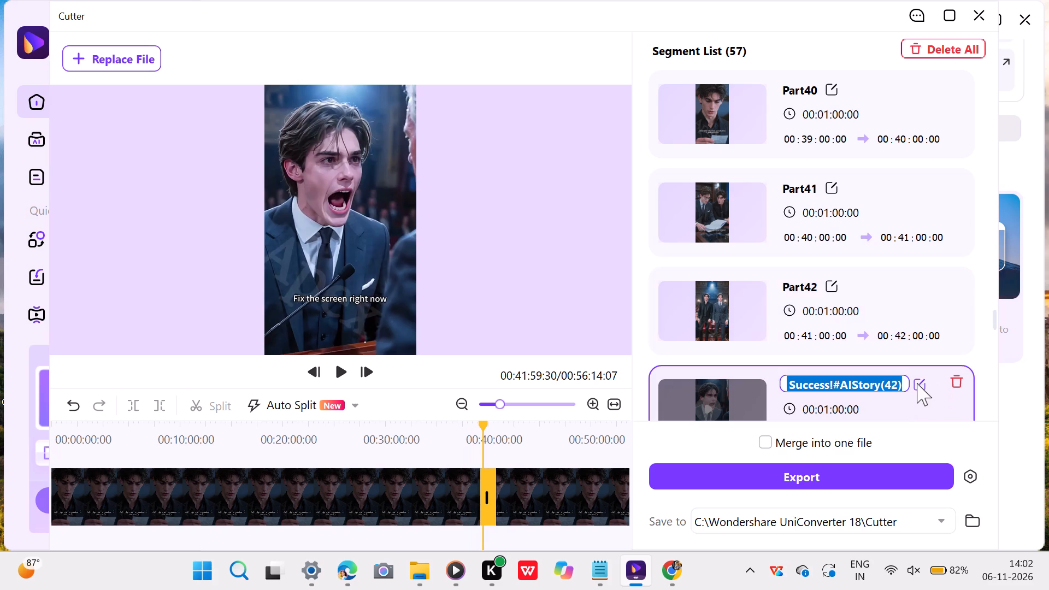
key(BackSpace)
key(ctrl+v)
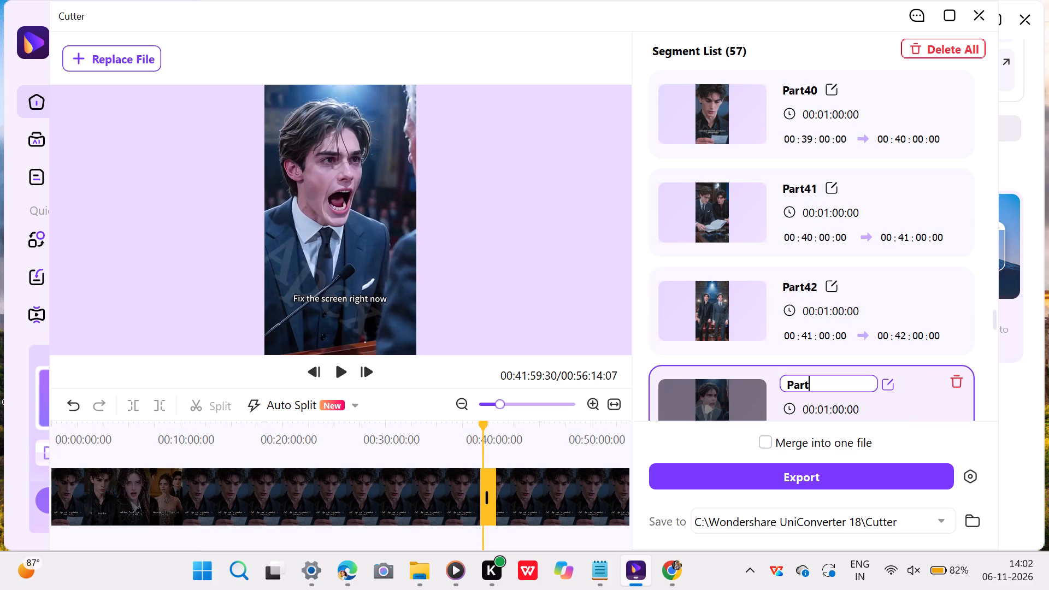
text(43)
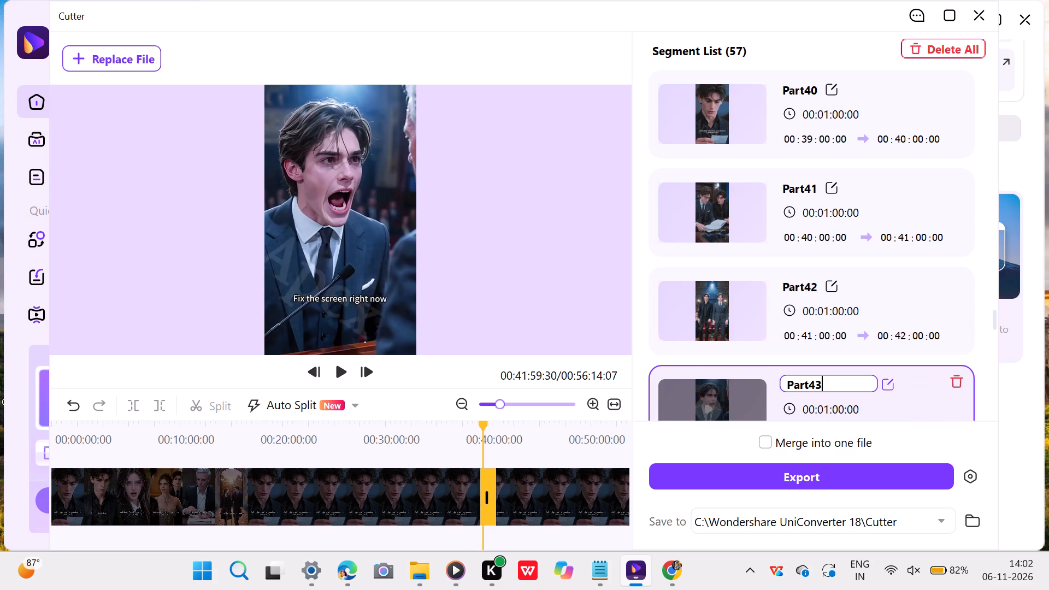
key(Return)
Rename the forty-fourth segment, 00:43:00:00 to 00:44:00:00, as "Part44" using the copied word.
scroll(876, 385, down, 2)
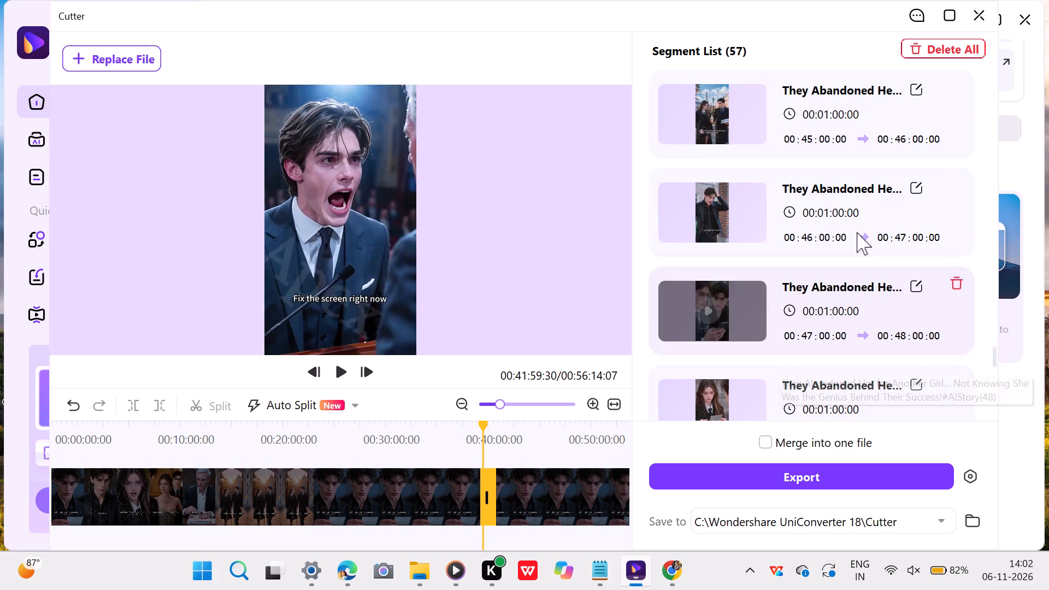
scroll(881, 228, up, 2)
scroll(881, 257, down, 2)
scroll(846, 238, up, 2)
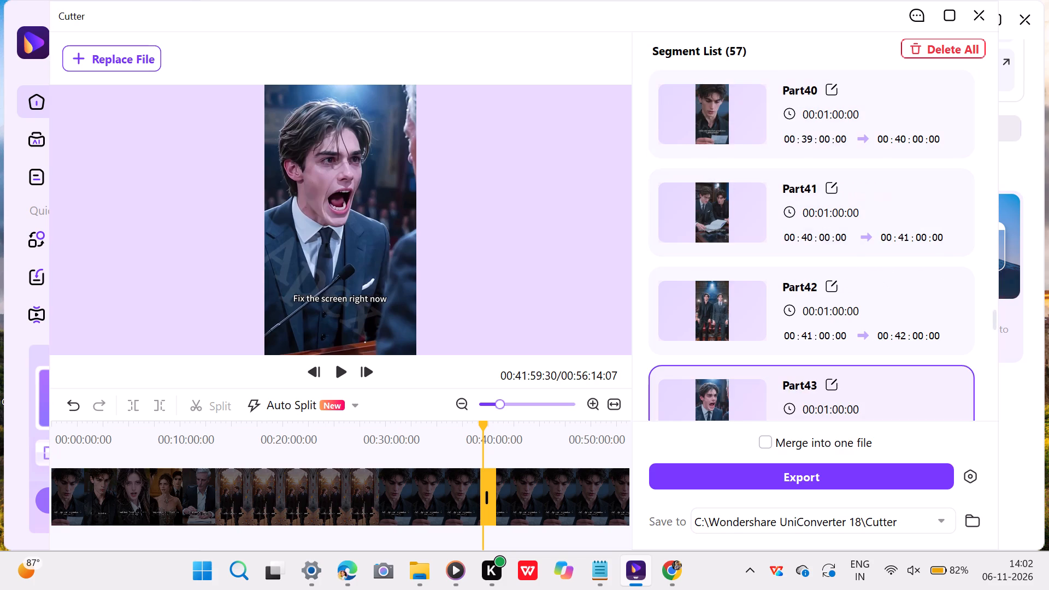
scroll(846, 238, down, 1)
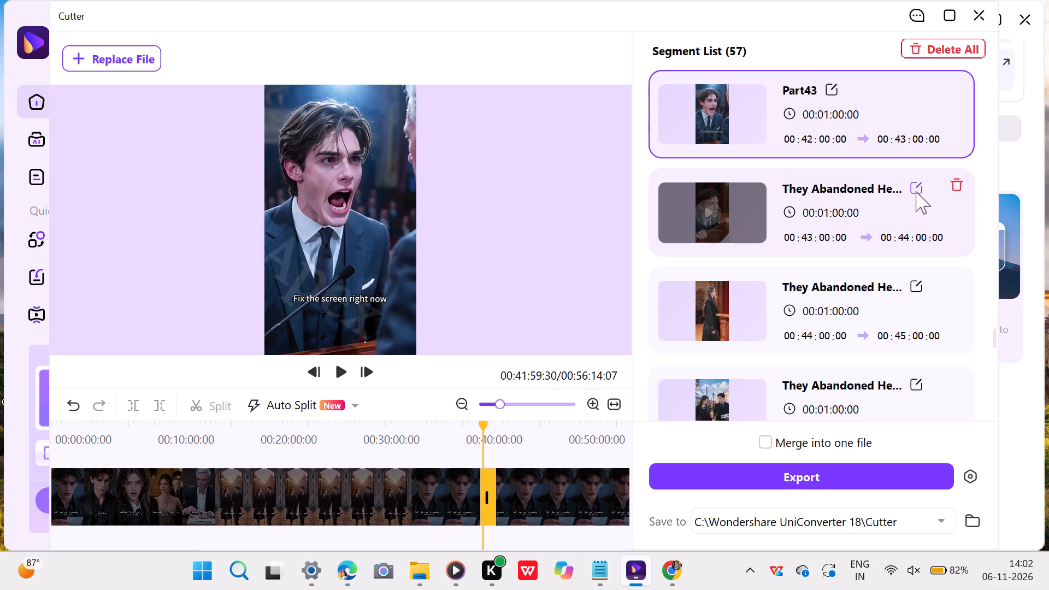
click(916, 191)
key(BackSpace)
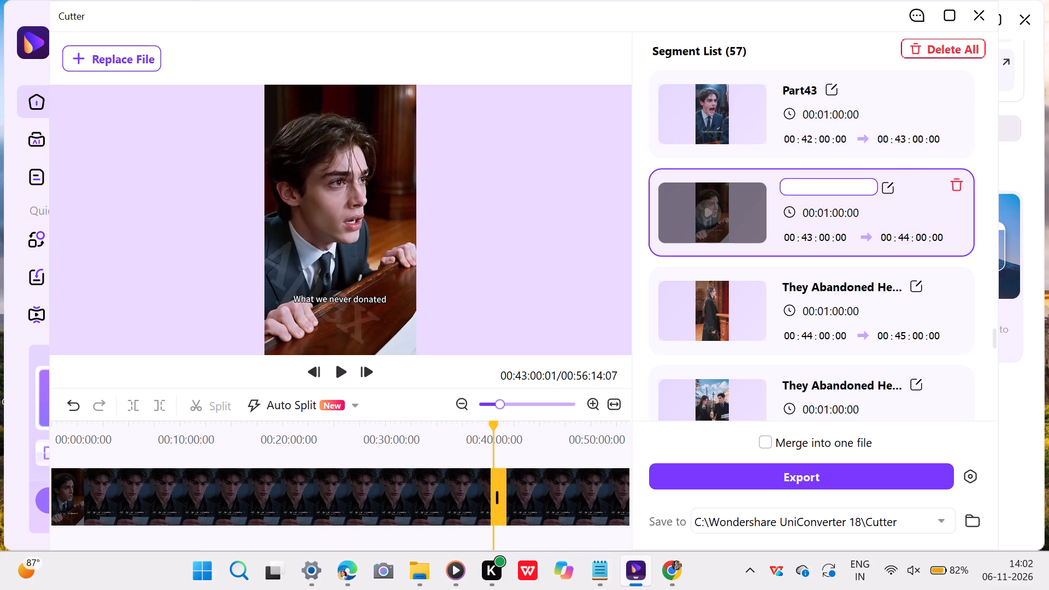
key(ctrl+v)
text(44)
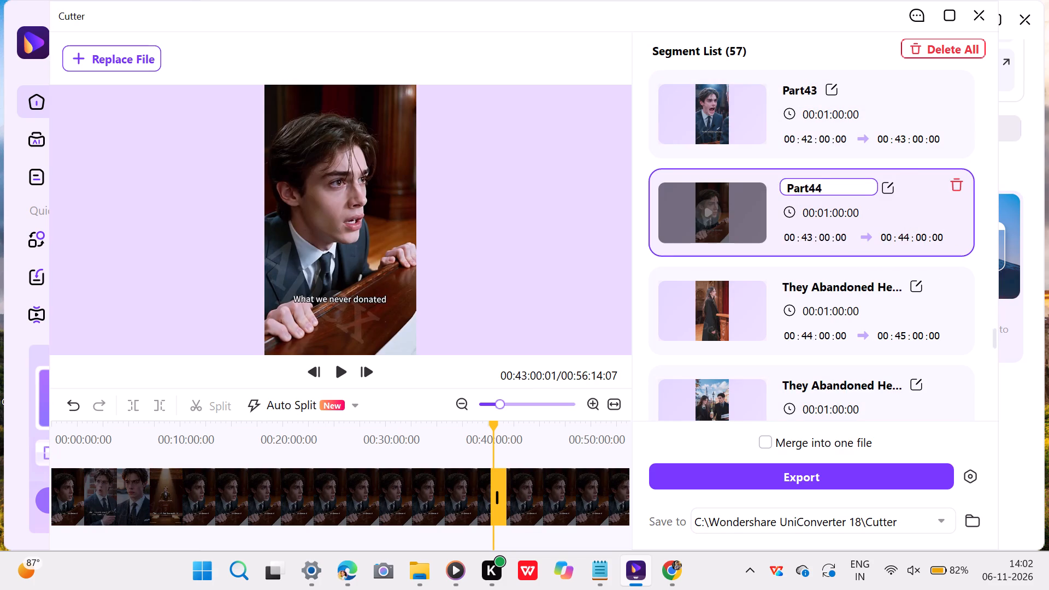
key(Return)
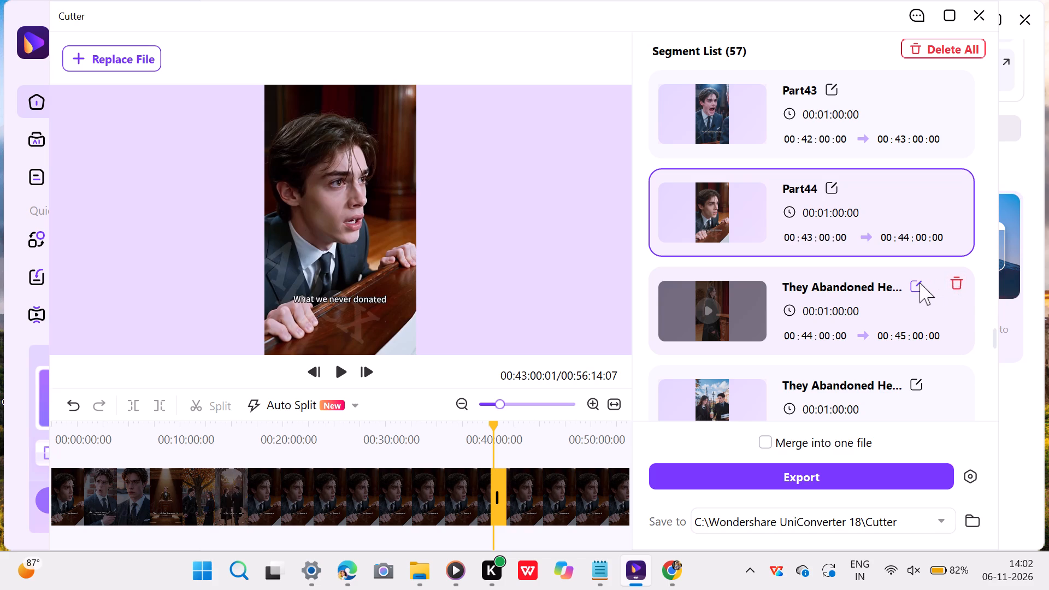
Rename the forty-fifth segment, 00:44:00:00 to 00:45:00:00, as "Part45" using the copied word.
click(920, 282)
key(BackSpace)
key(ctrl+v)
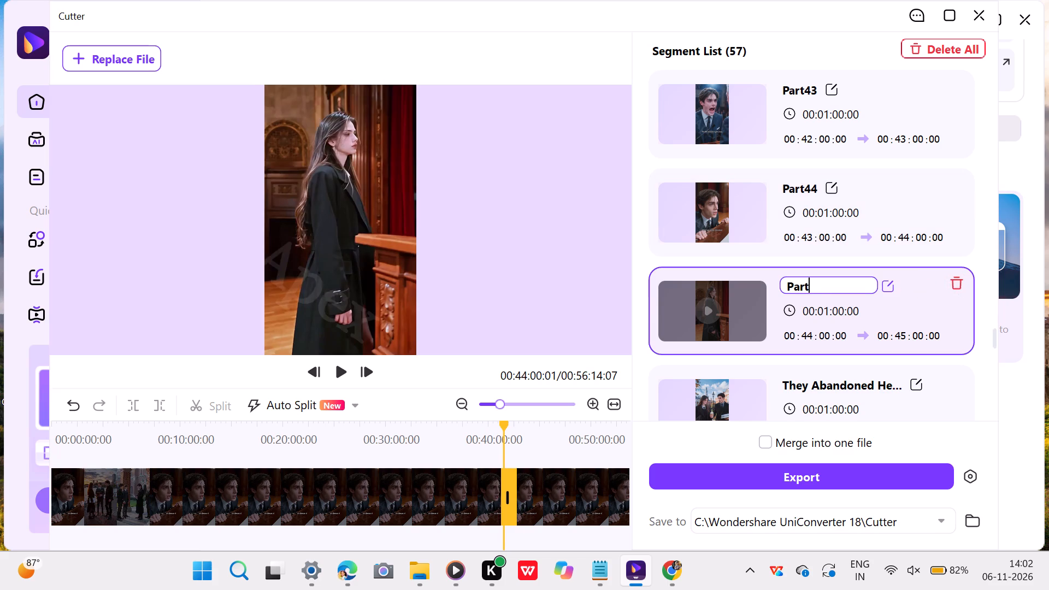
text(45)
key(Return)
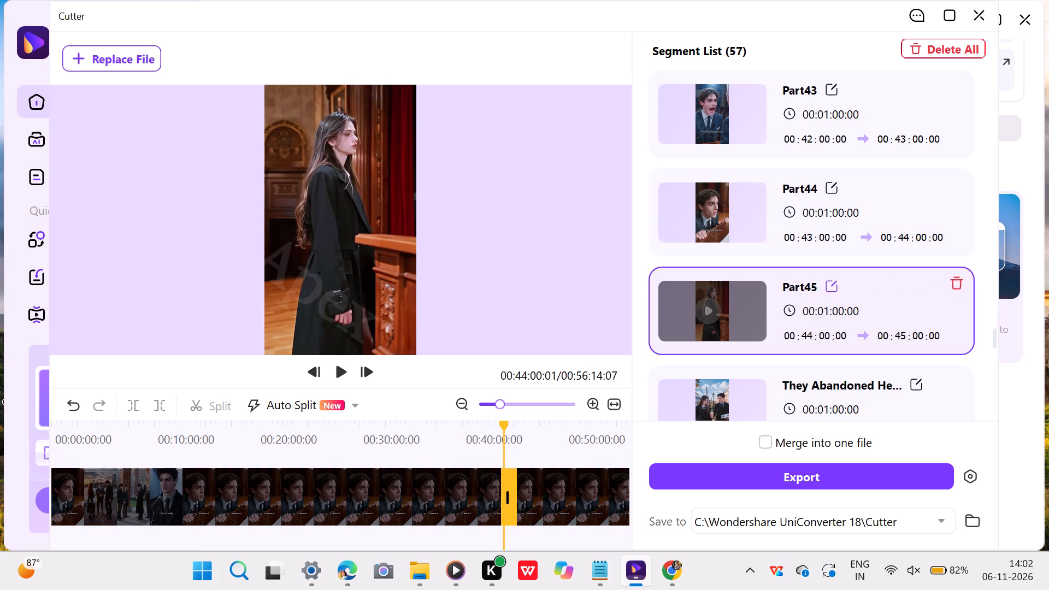
Rename the forty-sixth segment, 00:45:00:00 to 00:46:00:00, as "Part46" using the copied word.
click(910, 385)
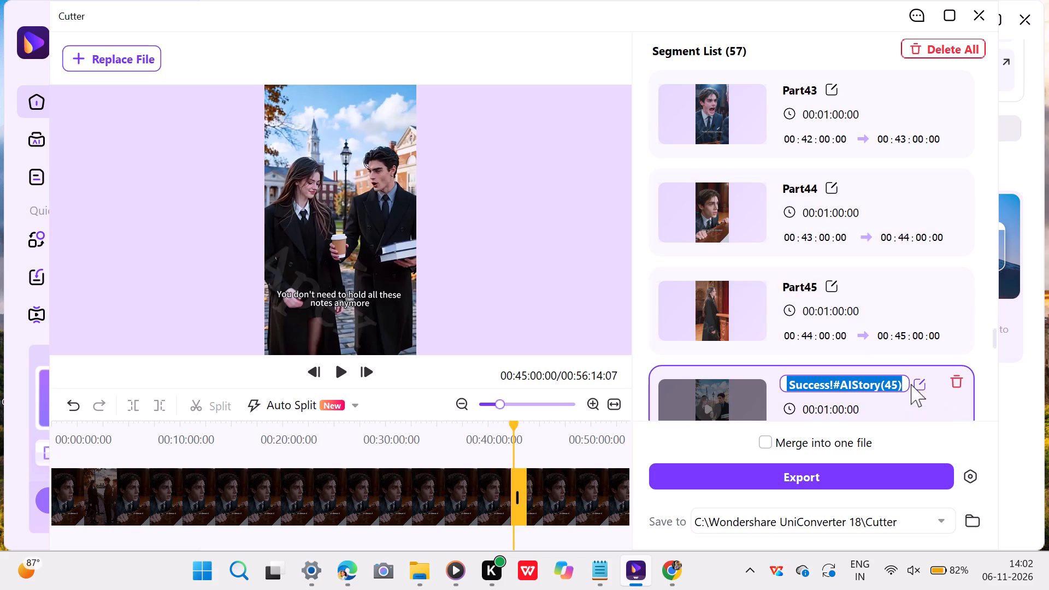
key(BackSpace)
key(ctrl+v)
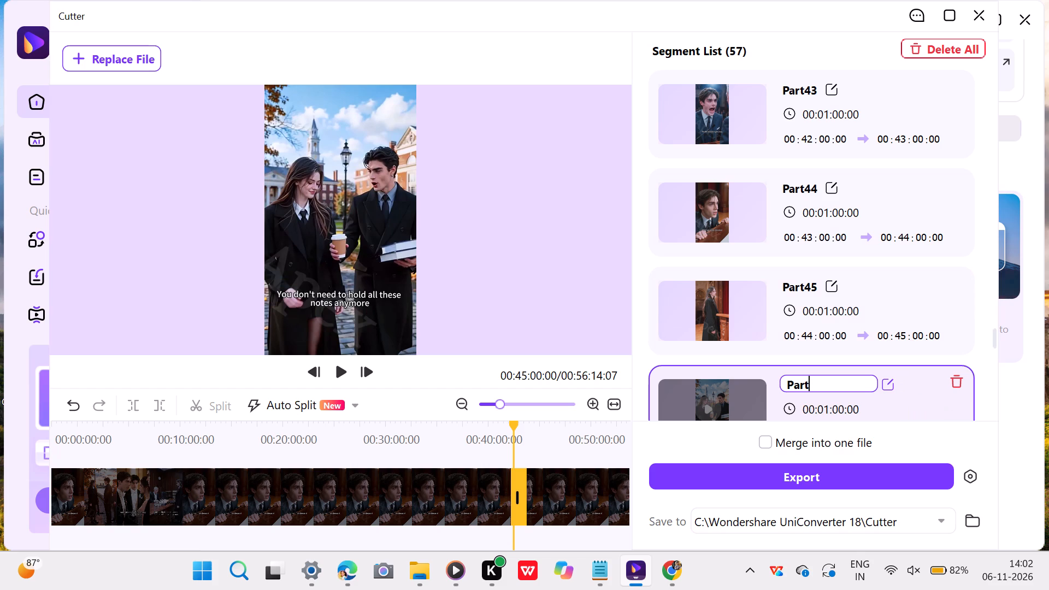
key(4)
key(6)
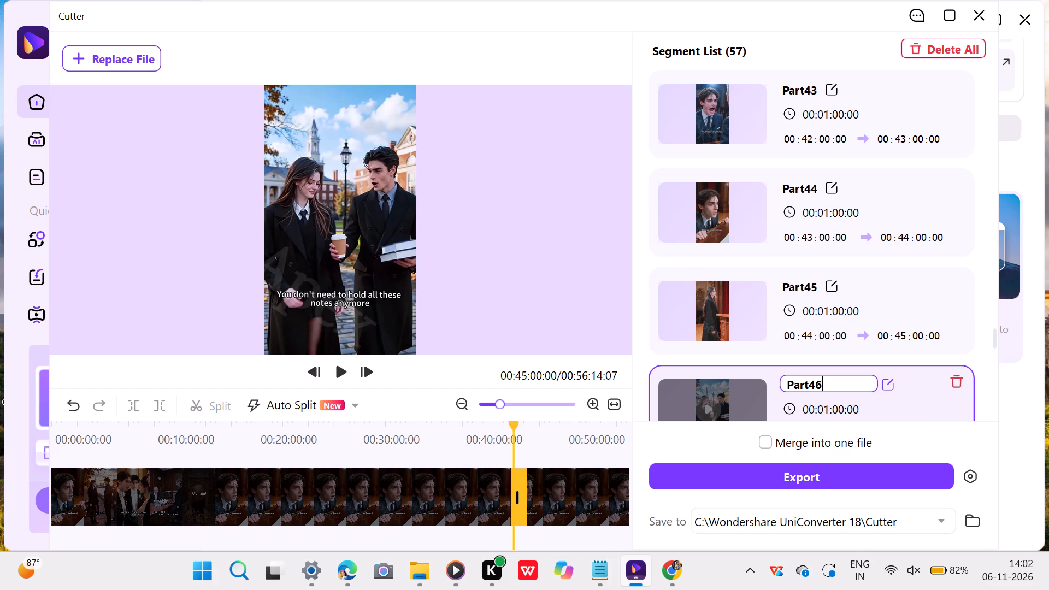
key(Return)
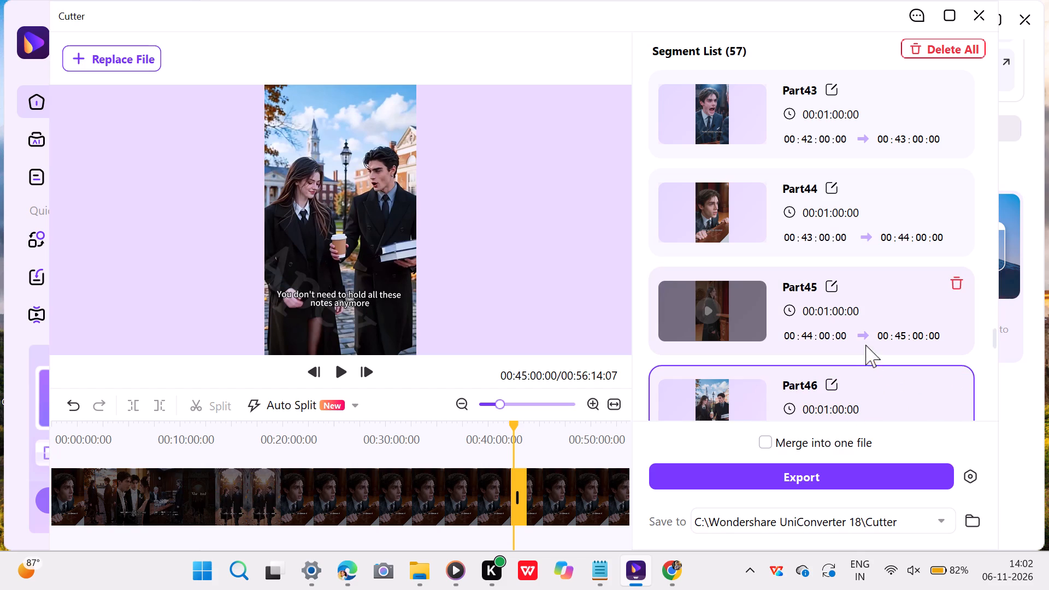
Rename the forty-seventh segment, 00:46:00:00 to 00:47:00:00, as "Part47" using the copied word.
scroll(854, 310, down, 1)
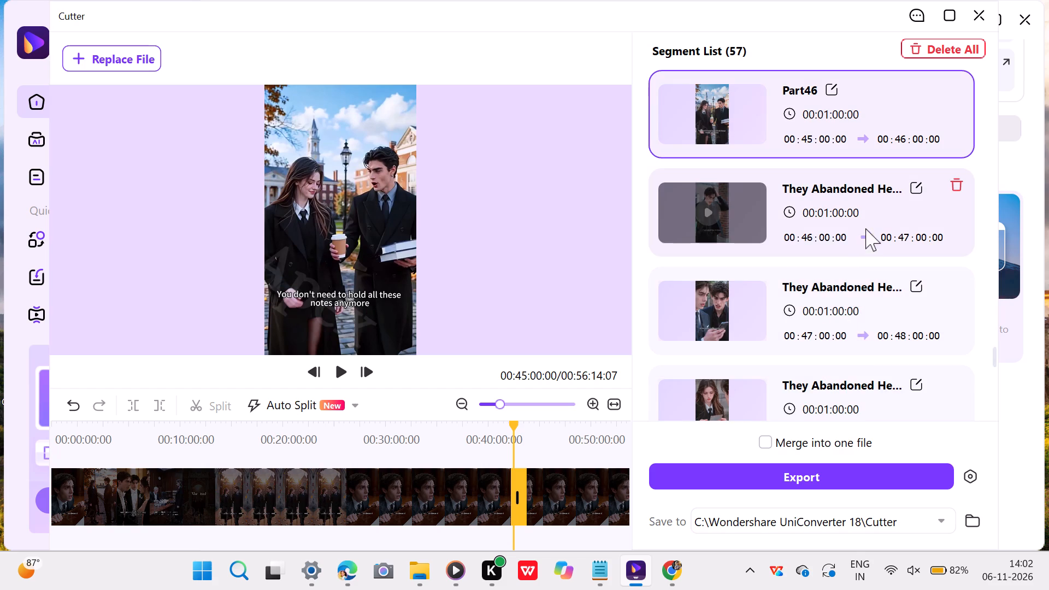
click(907, 186)
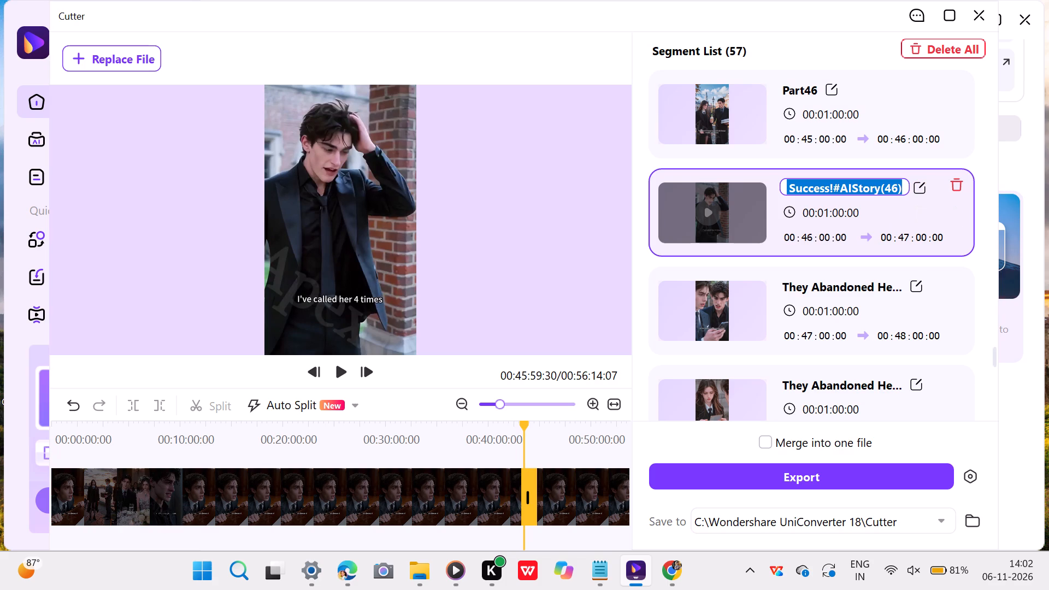
key(BackSpace)
key(ctrl+v)
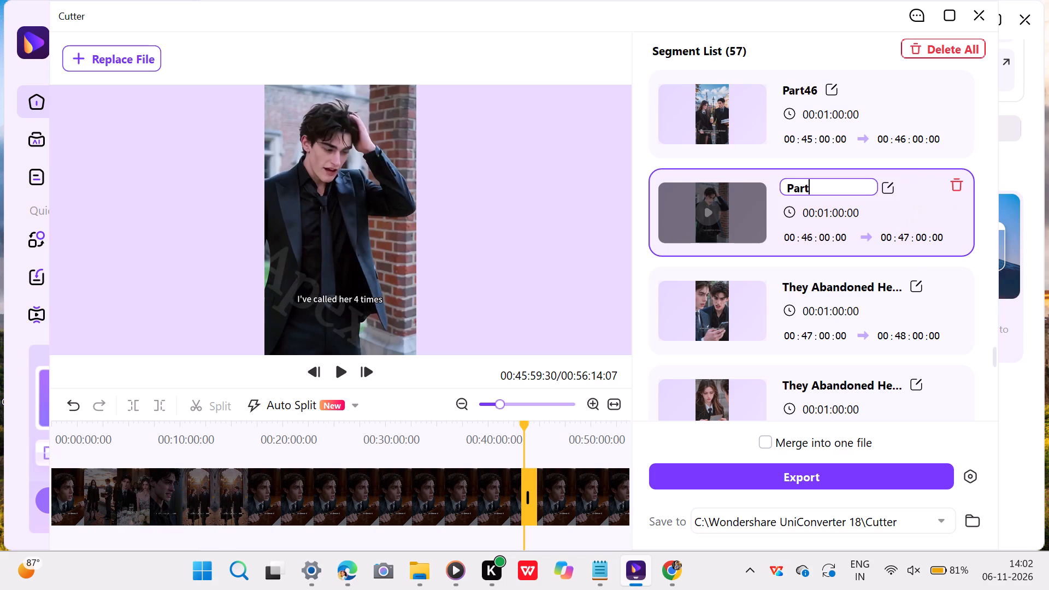
text(47)
key(Return)
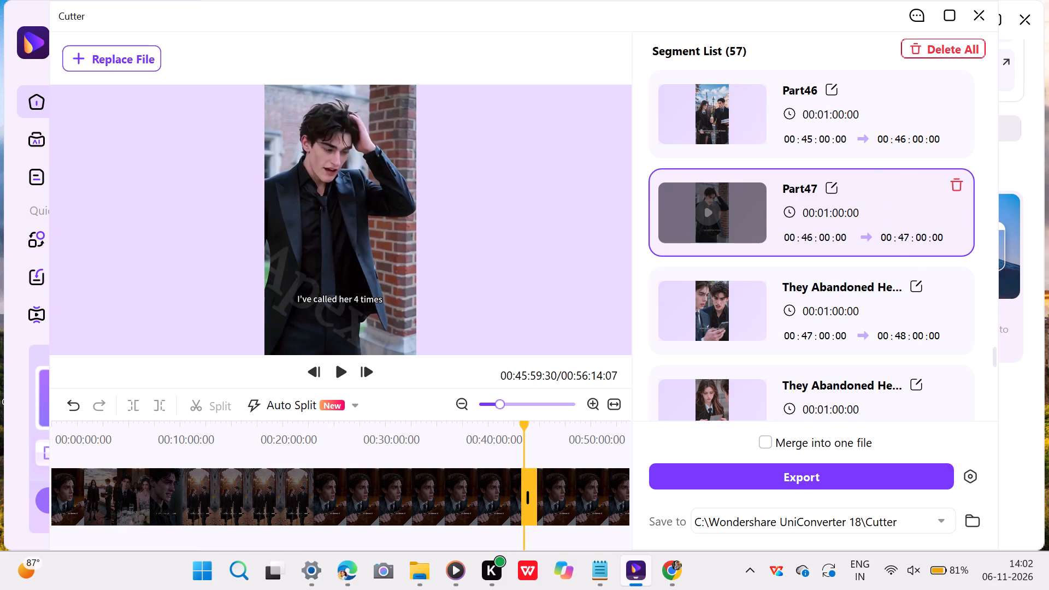
Open the name of the forty-eighth segment, 00:47:00:00 to 00:48:00:00, for editing and clear it.
click(910, 282)
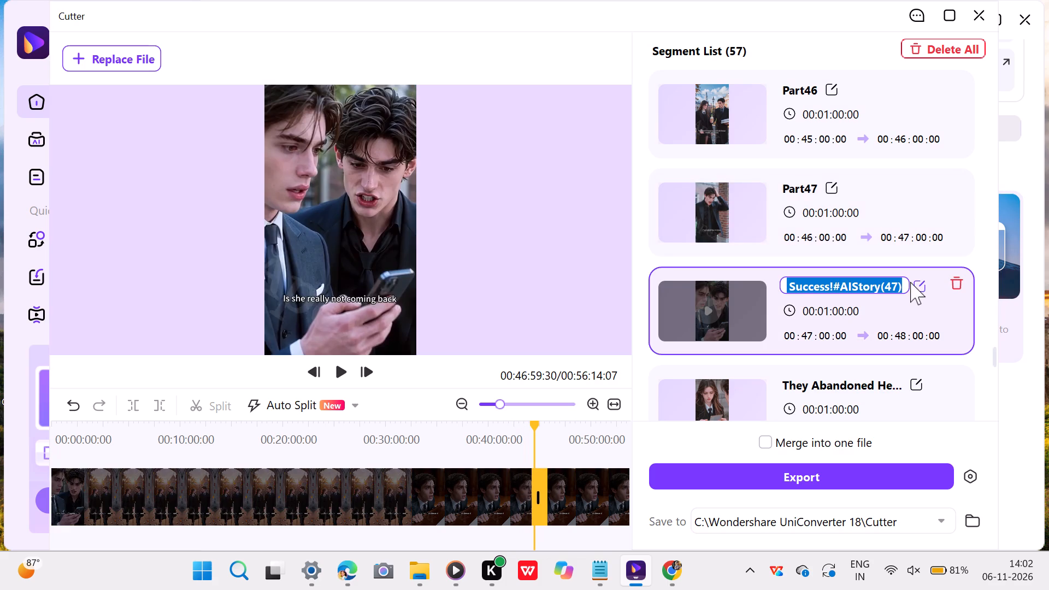
key(BackSpace)
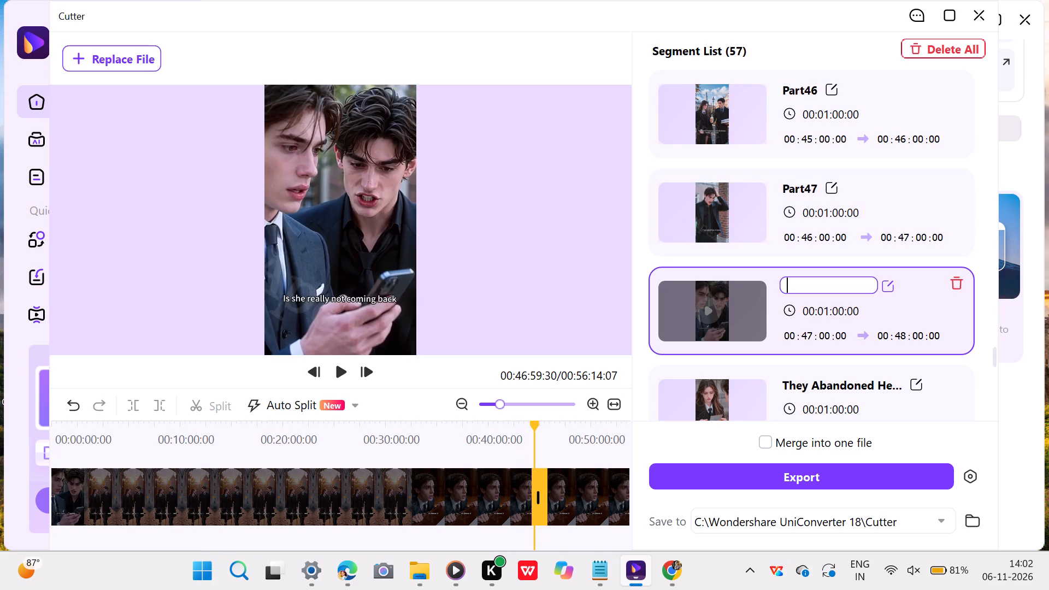